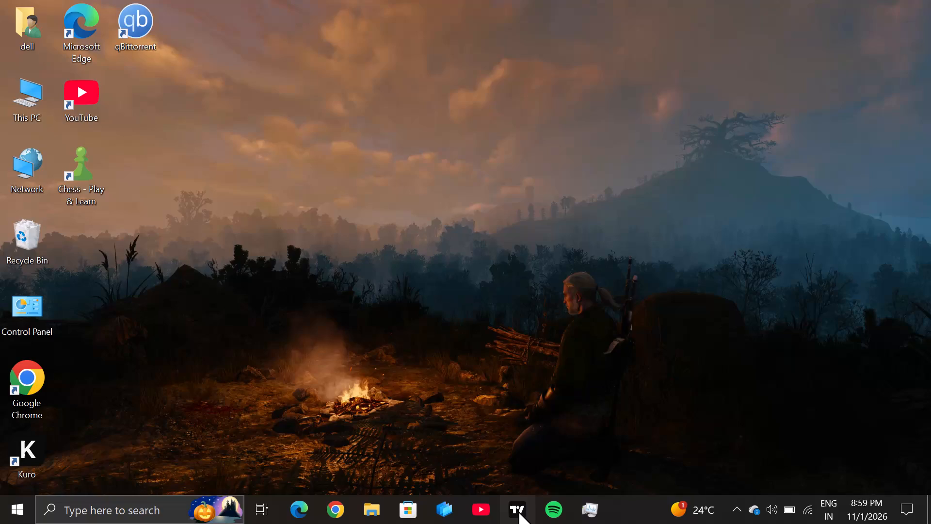
Open TradingView from the desktop.
left_click(518, 510)
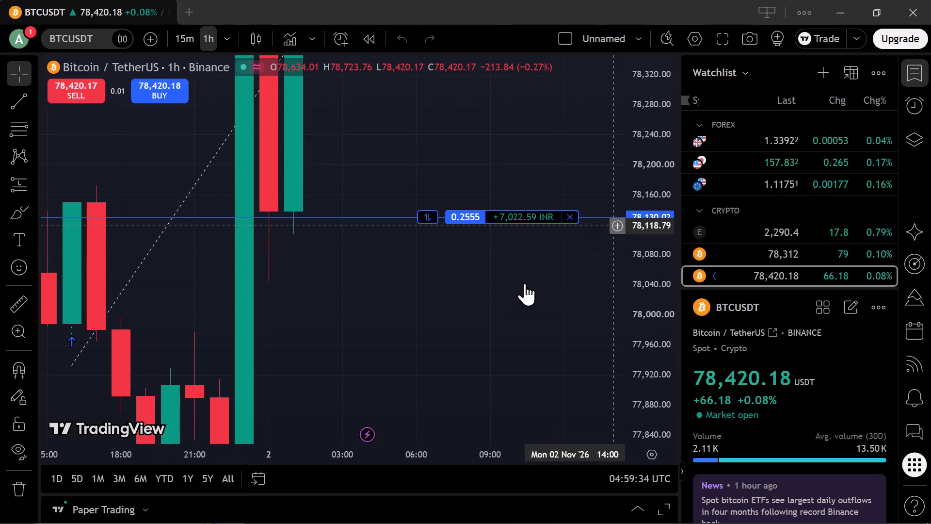
Examine the open BTCUSDT position's entry, take-profit and stop-loss levels on the 1h chart, including with the side panels hidden.
left_click_drag(794, 223, 800, 394)
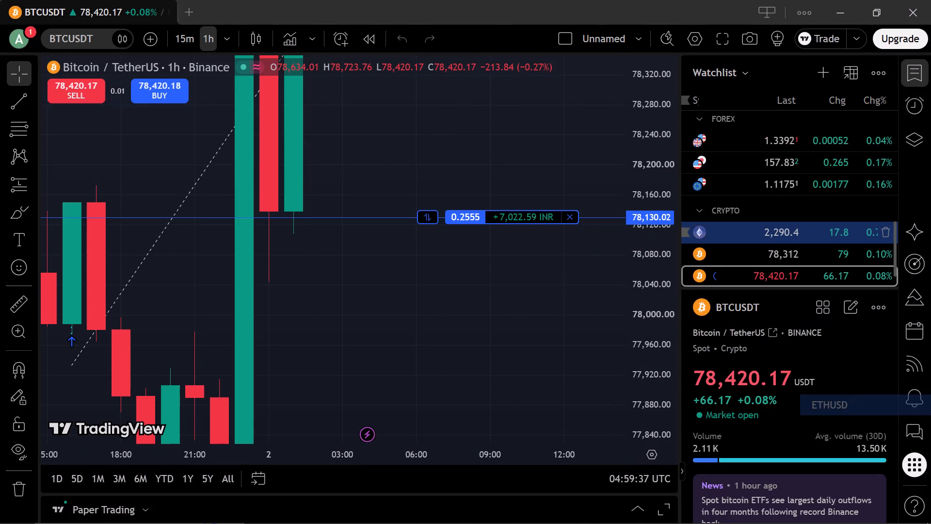
left_click_drag(800, 394, 800, 393)
left_click_drag(567, 259, 569, 343)
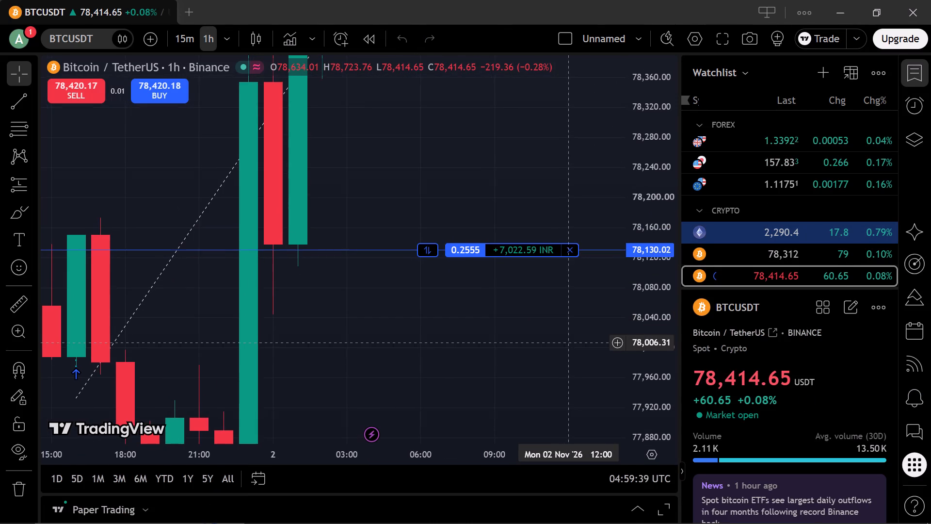
left_click_drag(569, 343, 571, 331)
left_click_drag(653, 142, 639, 310)
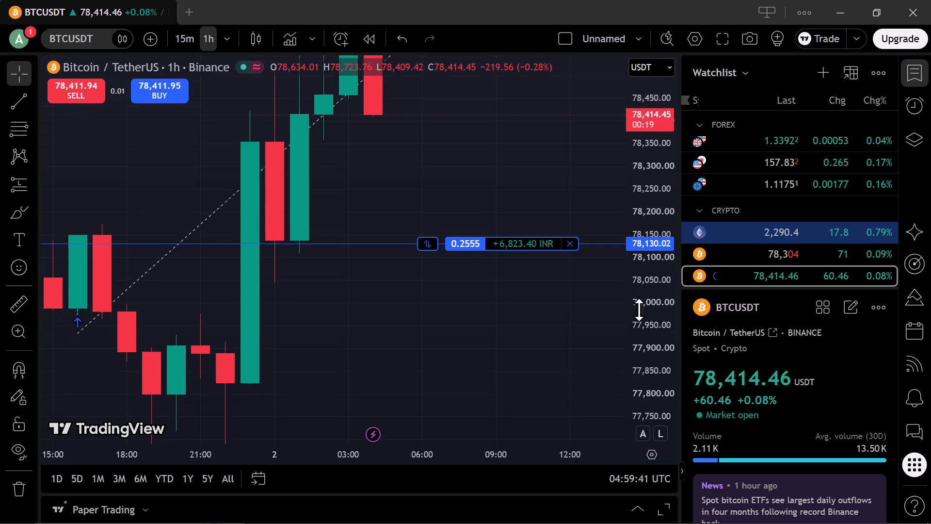
left_click_drag(639, 310, 640, 490)
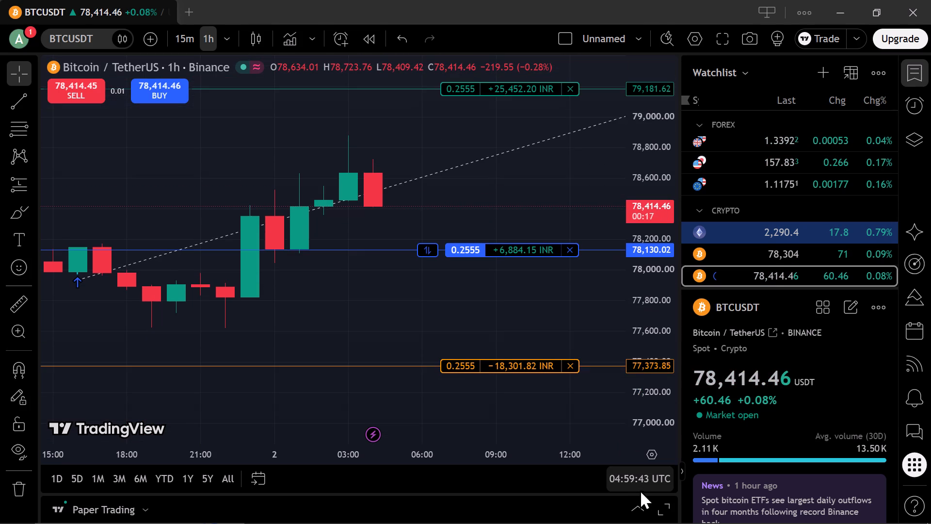
left_click_drag(640, 490, 640, 489)
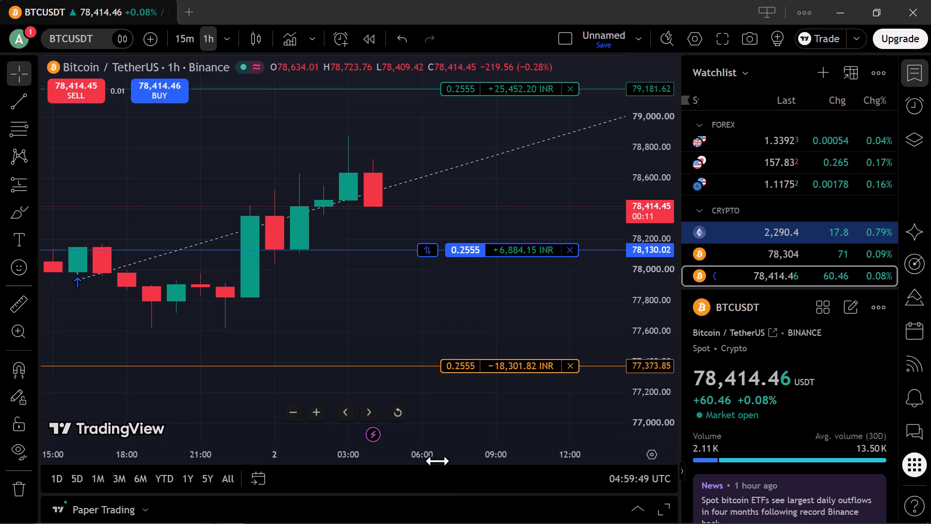
left_click(716, 45)
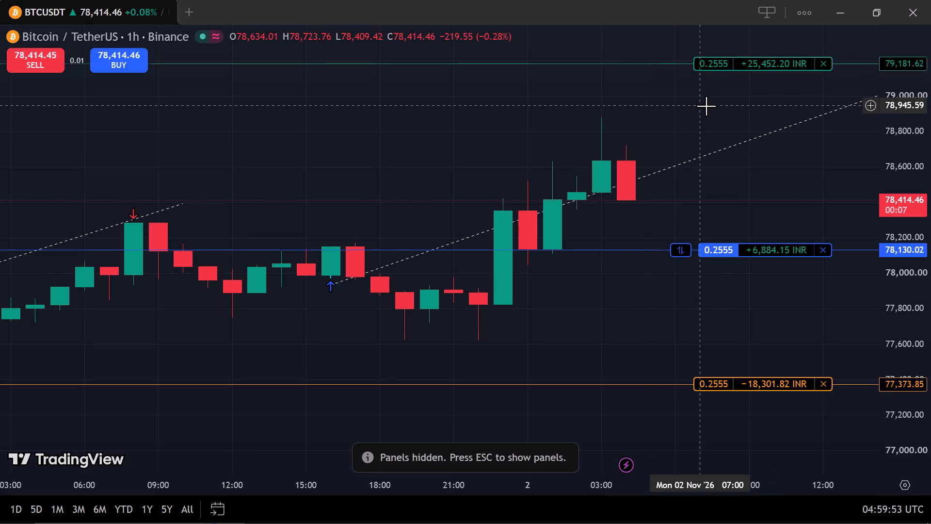
left_click_drag(824, 180, 481, 228)
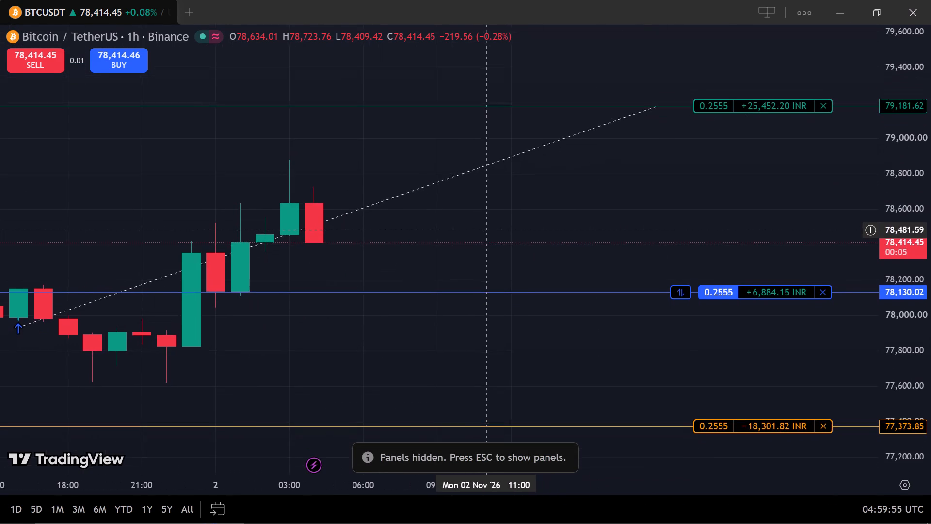
left_click_drag(481, 228, 547, 204)
key("Escape")
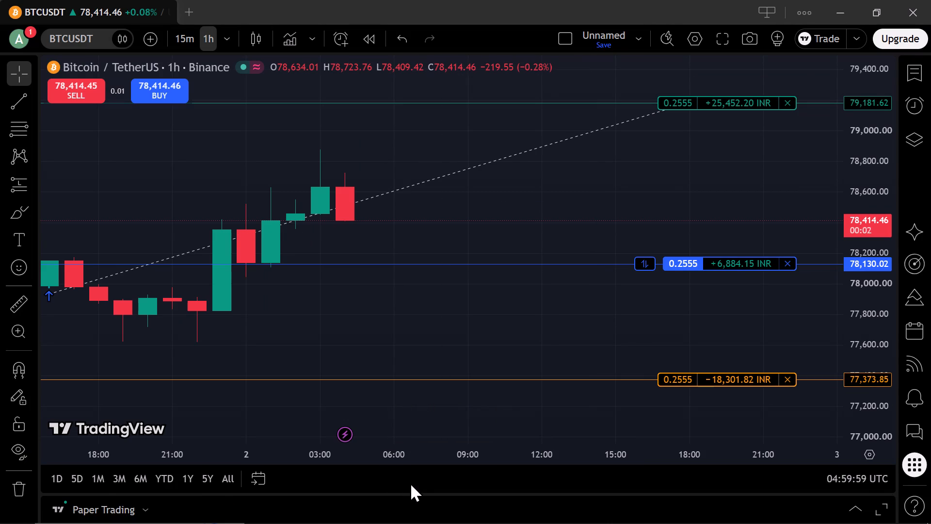
Expand the Paper Trading account area and review all columns of the open BTCUSDT long position.
left_click_drag(405, 494, 441, 362)
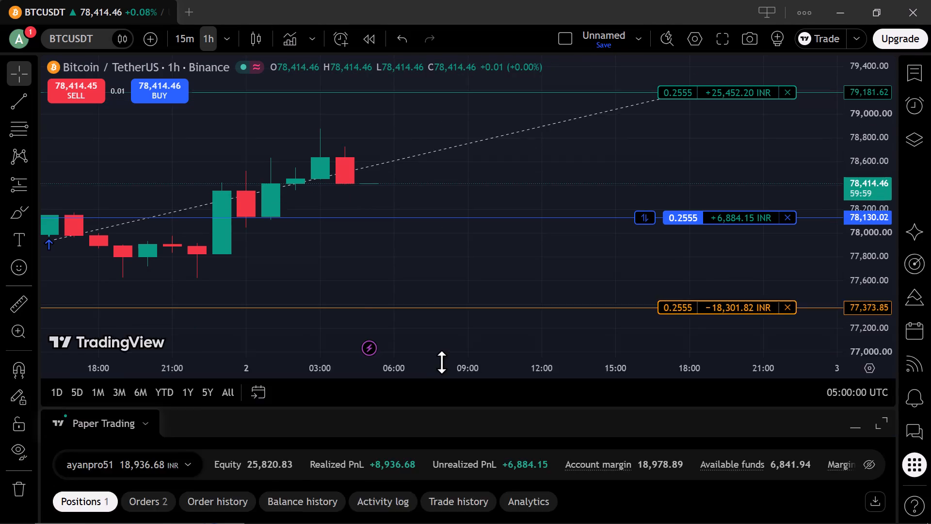
left_click_drag(441, 362, 438, 320)
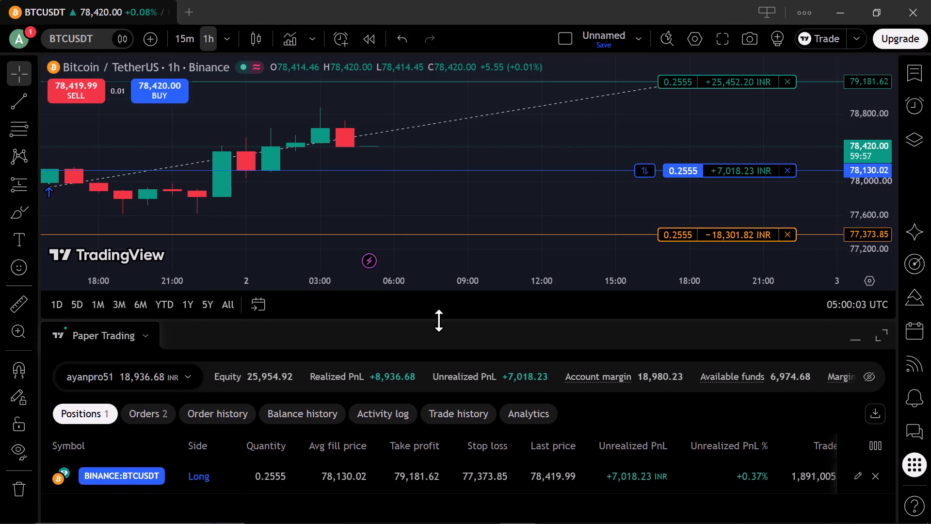
left_click_drag(438, 320, 440, 342)
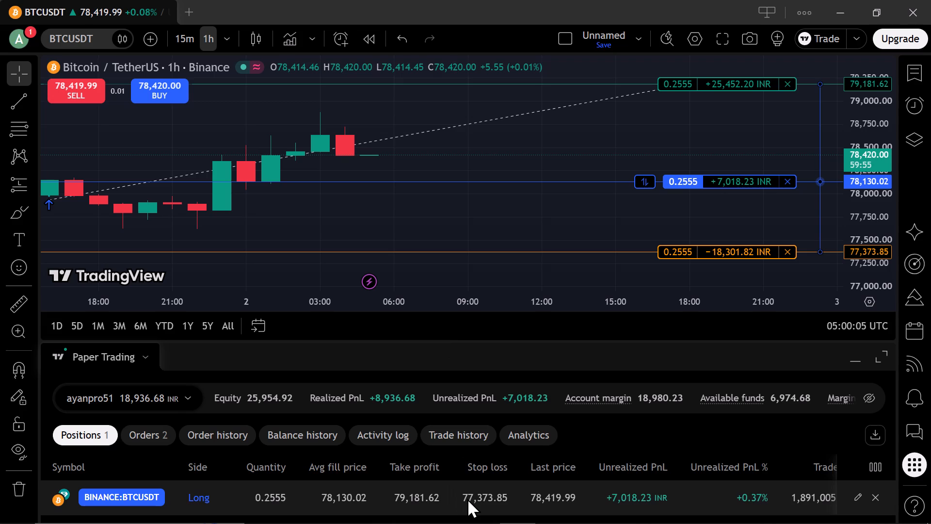
scroll(467, 498, "left", 8)
left_click(467, 498)
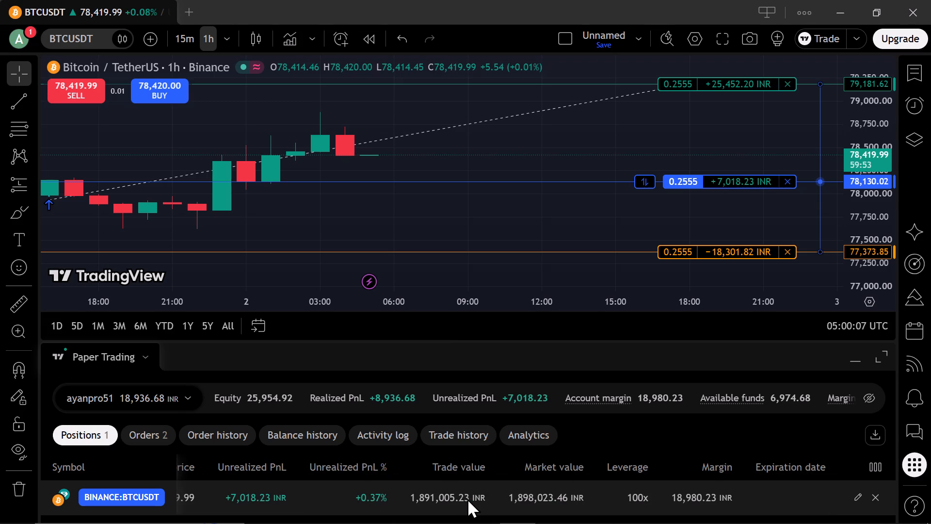
scroll(467, 498, "right", 4)
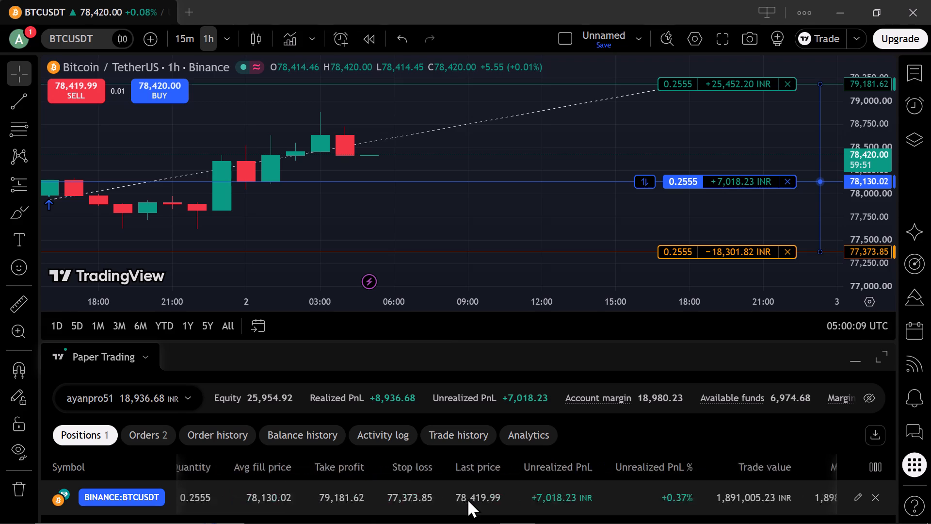
scroll(467, 498, "right", 3)
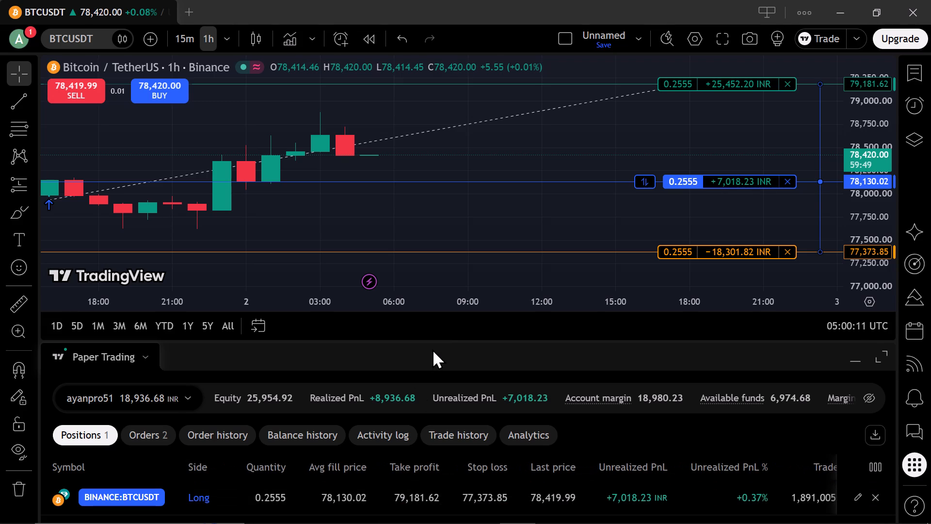
key("Escape")
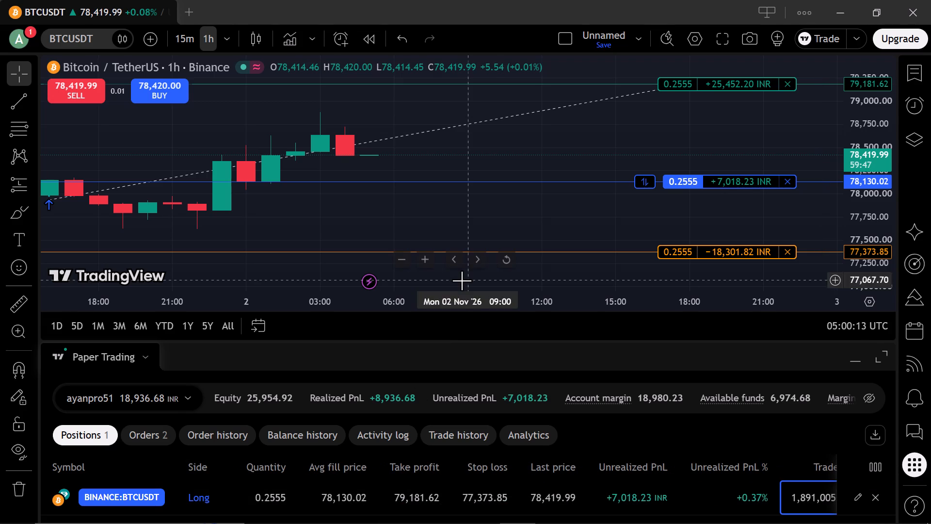
key("Escape")
Hide the panels around the chart and examine the earlier buy and sell markers and the current trade, closing the advertisement.
left_click(498, 229)
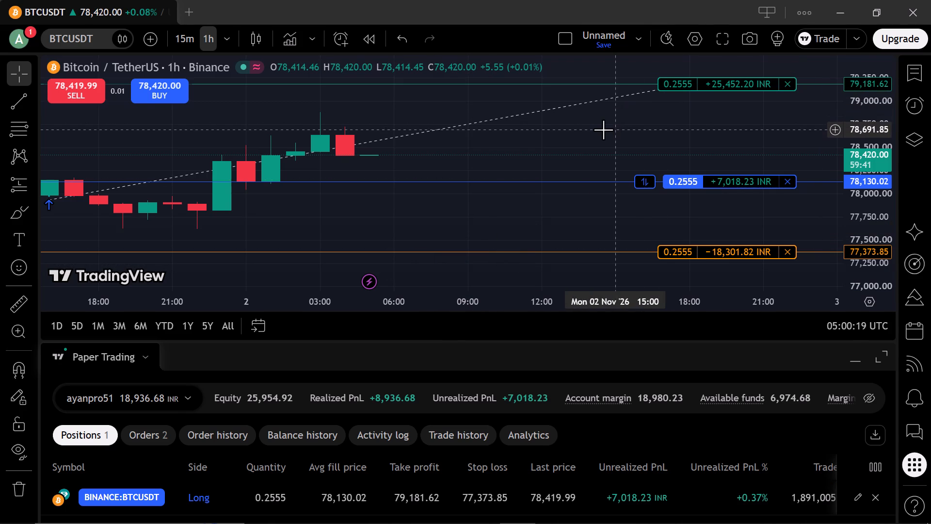
key("shift+f")
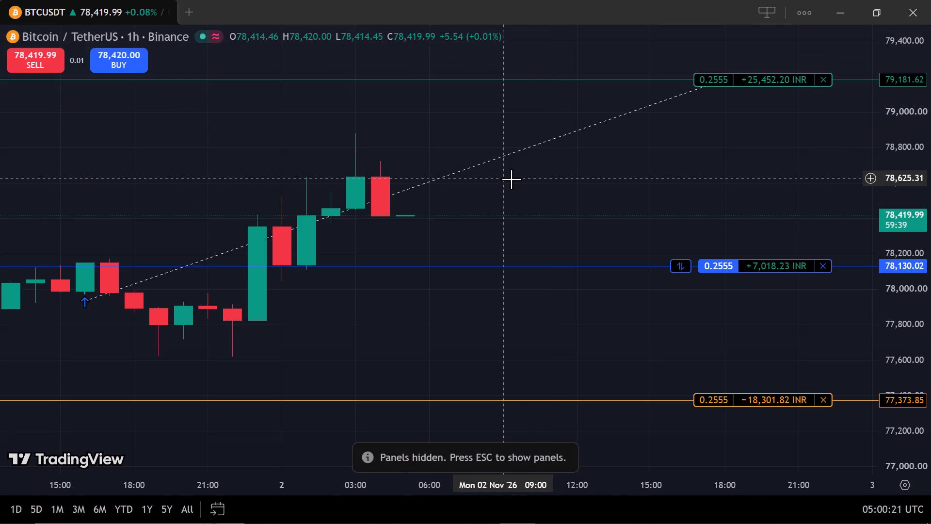
left_click(512, 179)
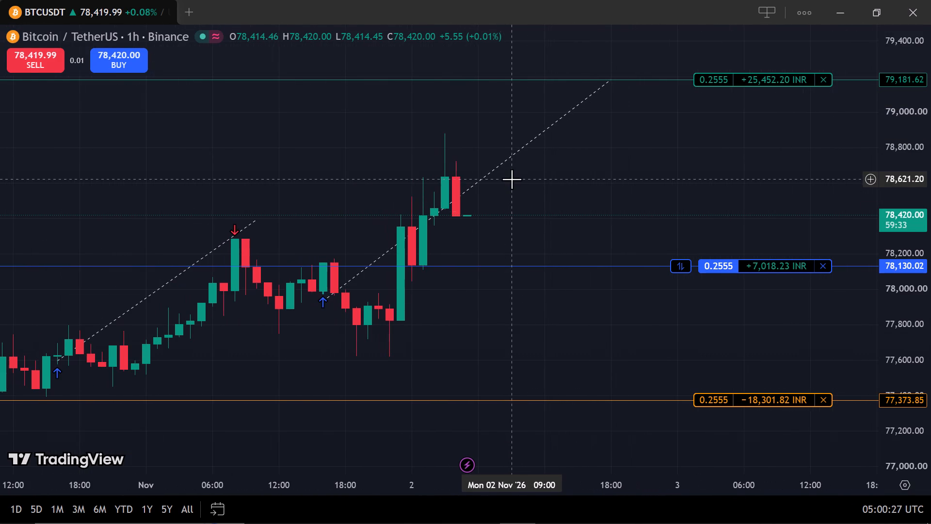
left_click_drag(443, 341, 629, 267)
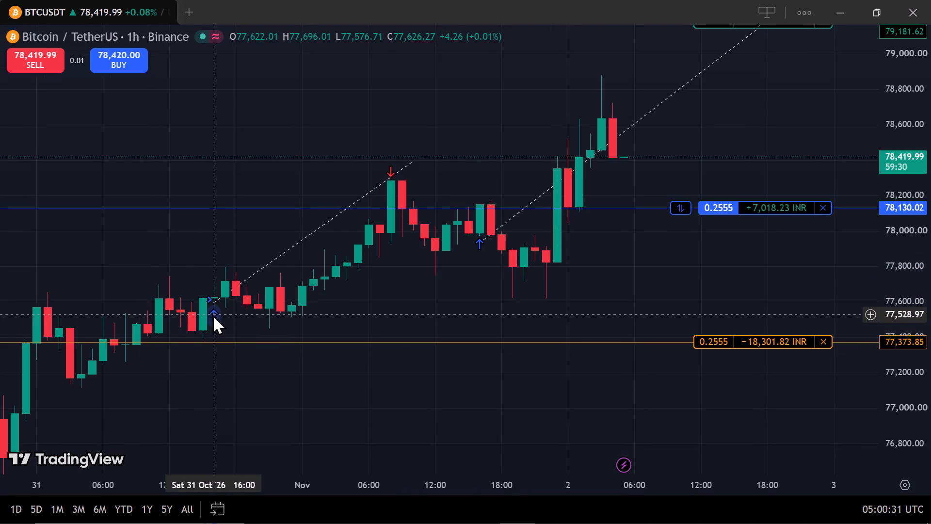
left_click(212, 314)
left_click_drag(429, 189, 398, 210)
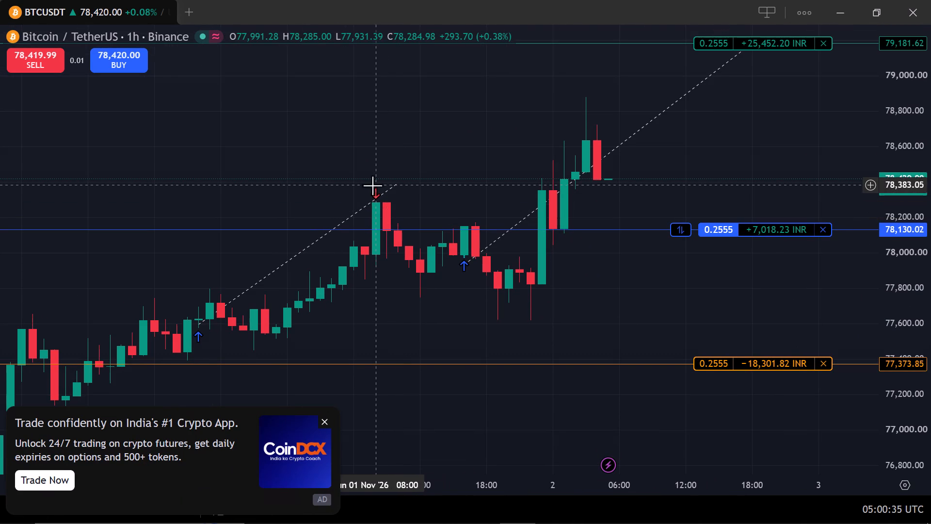
left_click(371, 193)
left_click(474, 104)
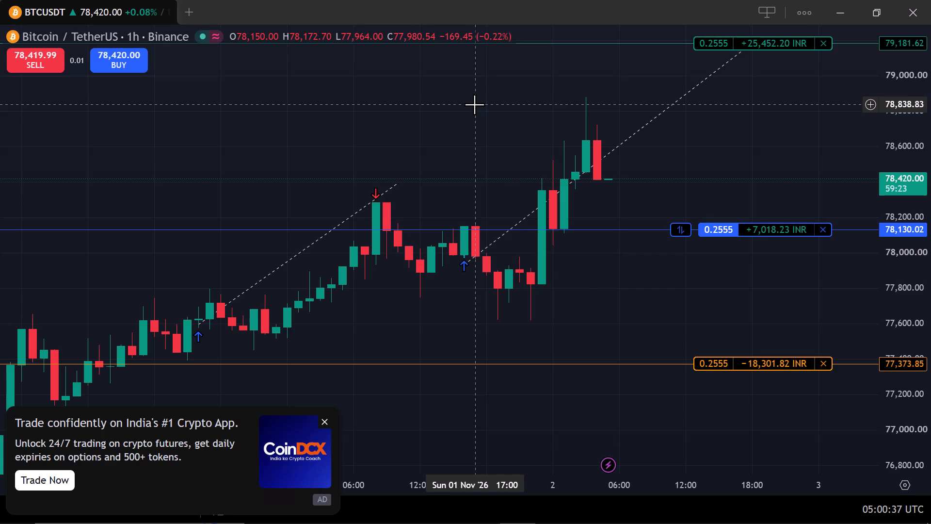
left_click(322, 418)
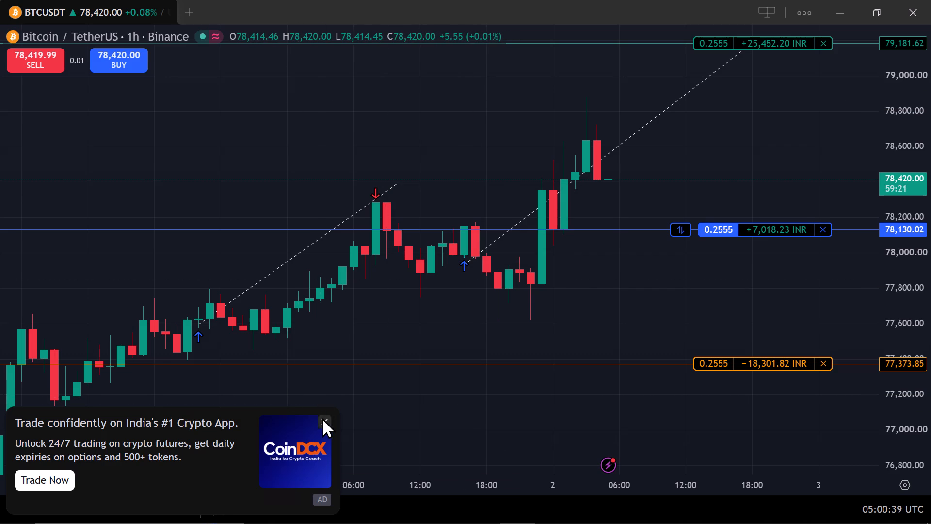
left_click_drag(627, 310, 387, 375)
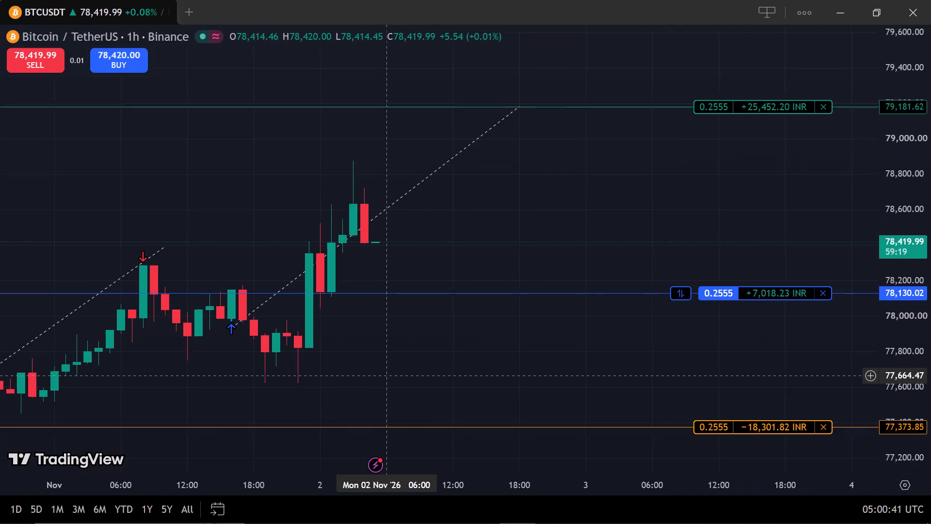
left_click_drag(387, 375, 378, 367)
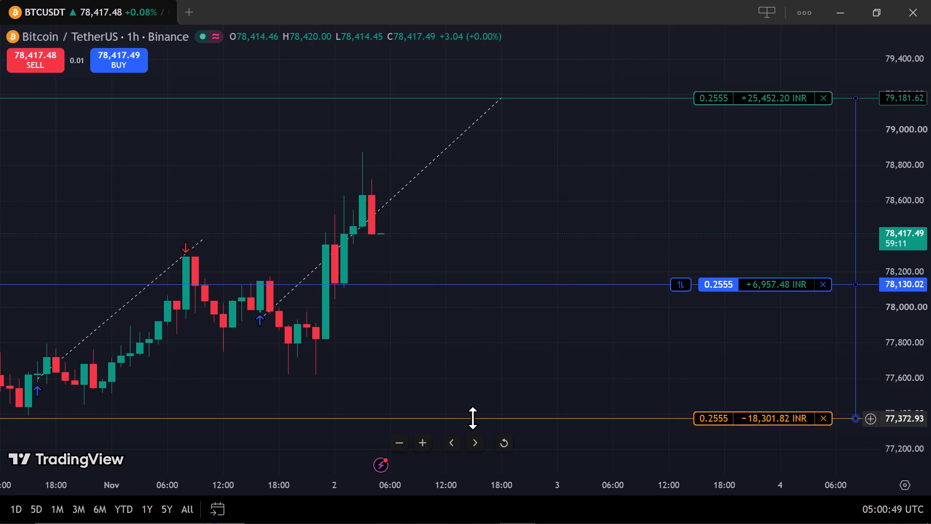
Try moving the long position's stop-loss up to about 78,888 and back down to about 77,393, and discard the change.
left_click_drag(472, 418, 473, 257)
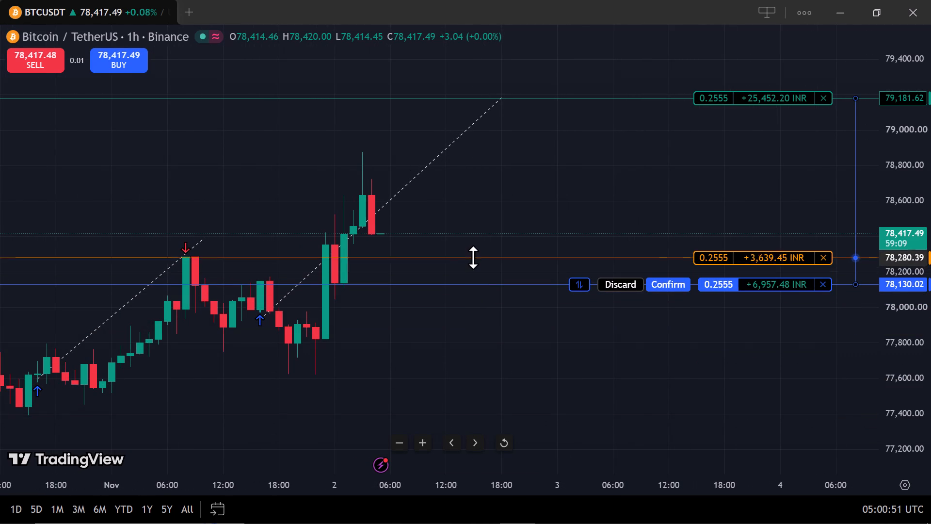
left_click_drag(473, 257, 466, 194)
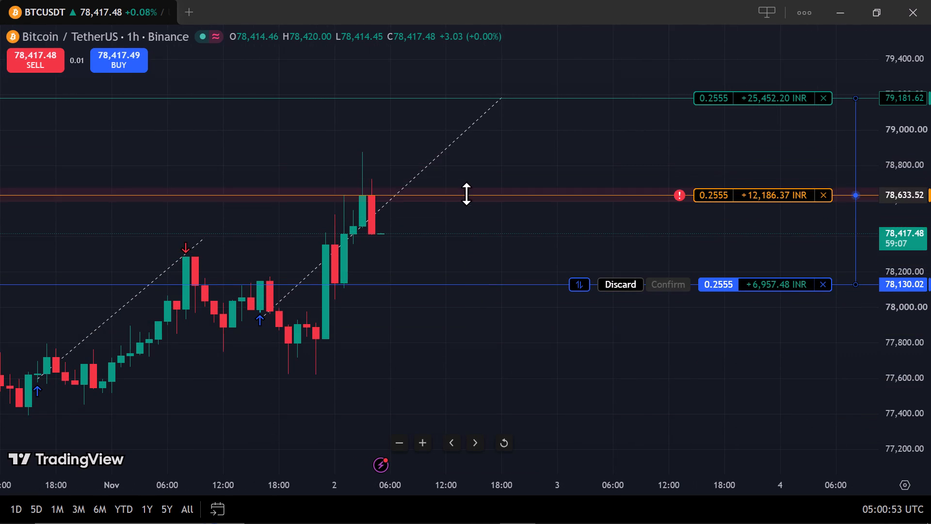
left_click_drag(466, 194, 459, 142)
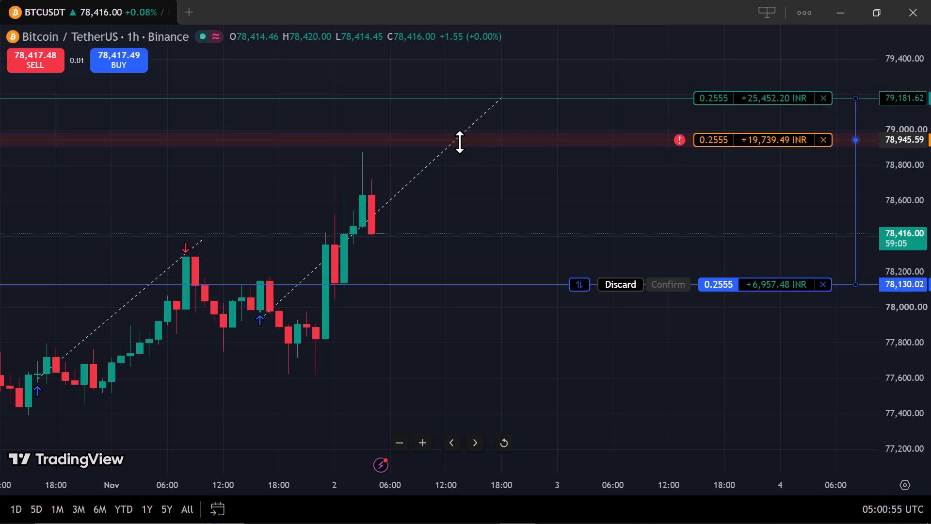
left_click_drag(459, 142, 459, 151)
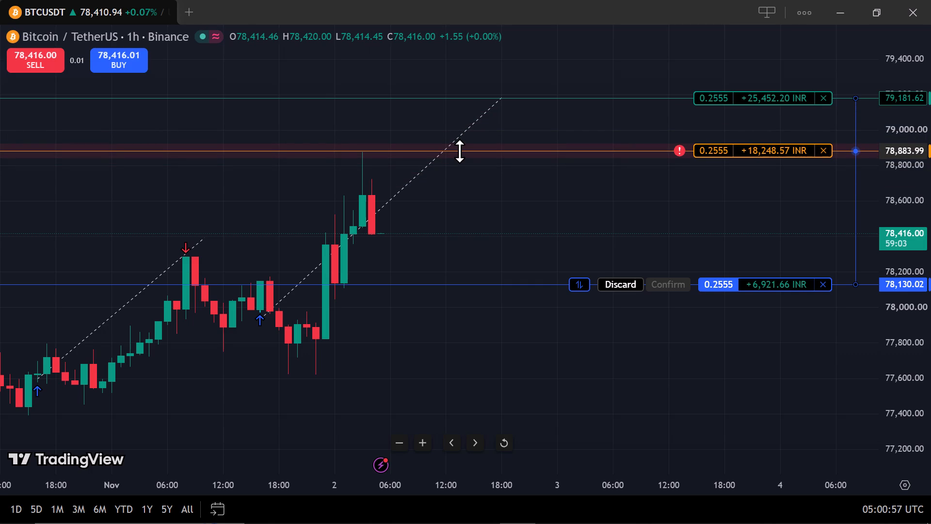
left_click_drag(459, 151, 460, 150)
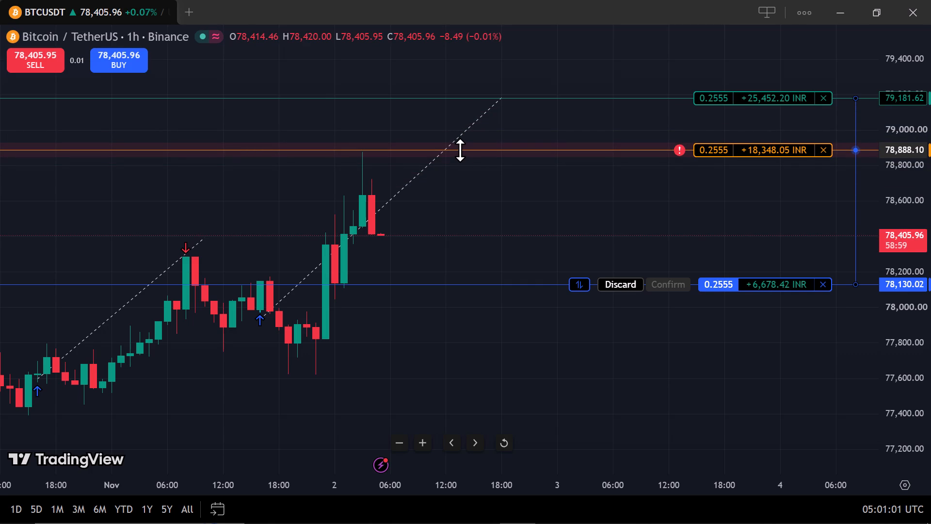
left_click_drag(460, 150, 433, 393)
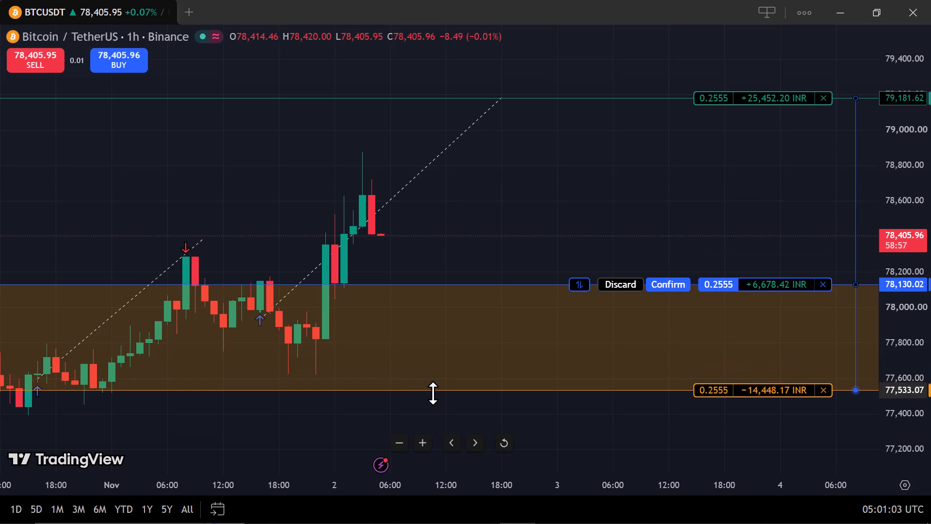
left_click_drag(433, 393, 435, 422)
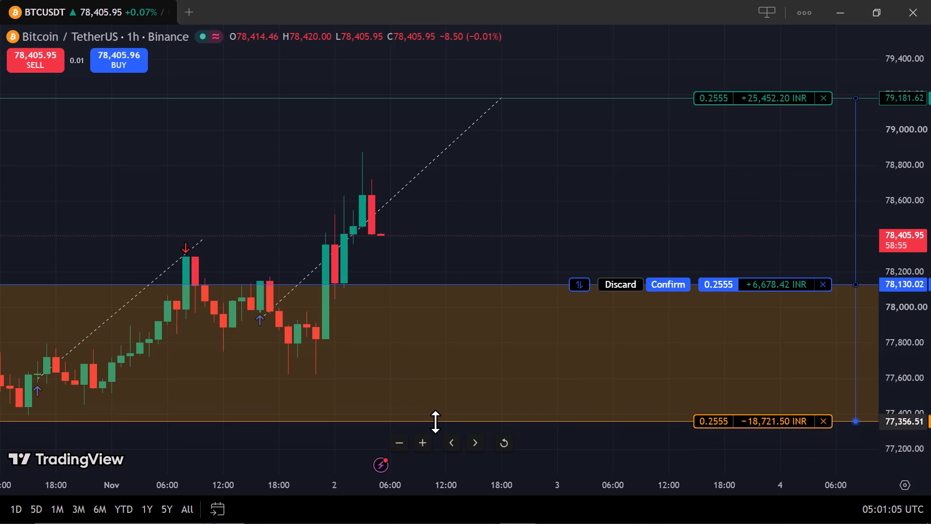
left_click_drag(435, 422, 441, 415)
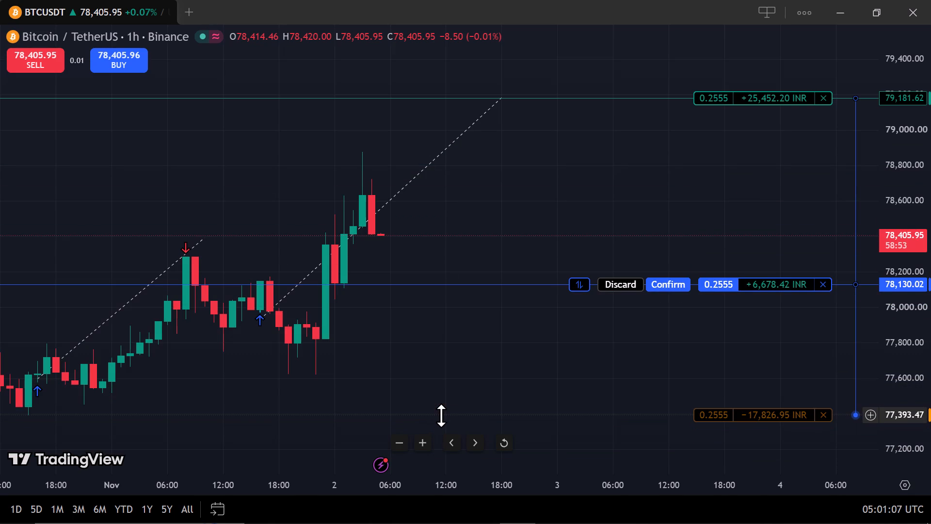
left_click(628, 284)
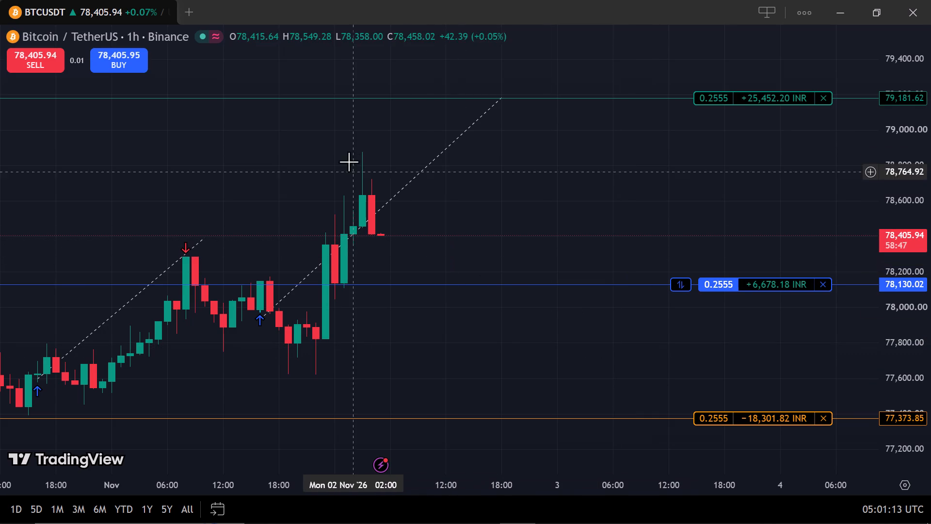
Lower the BTCUSDT long position's take-profit to about 78,884, near the recent high wick, and apply the change.
left_click_drag(404, 97, 404, 99)
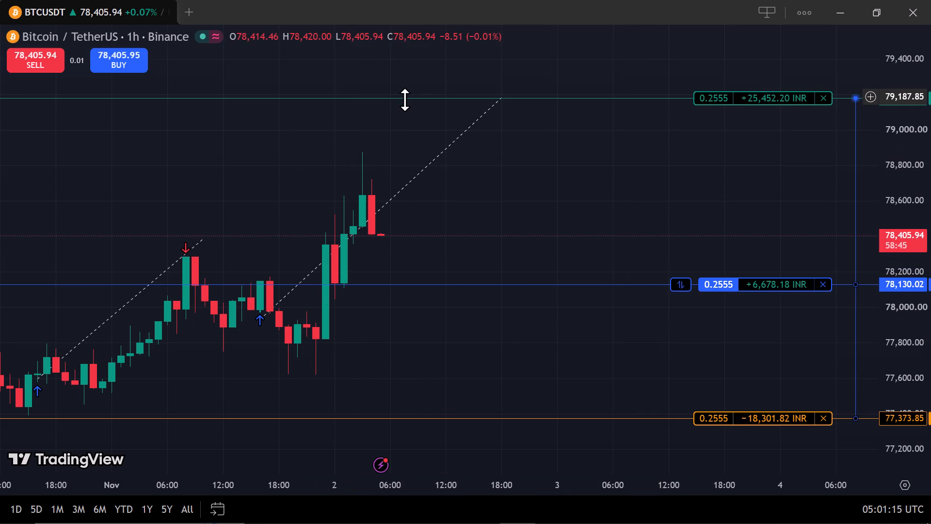
left_click_drag(404, 99, 413, 143)
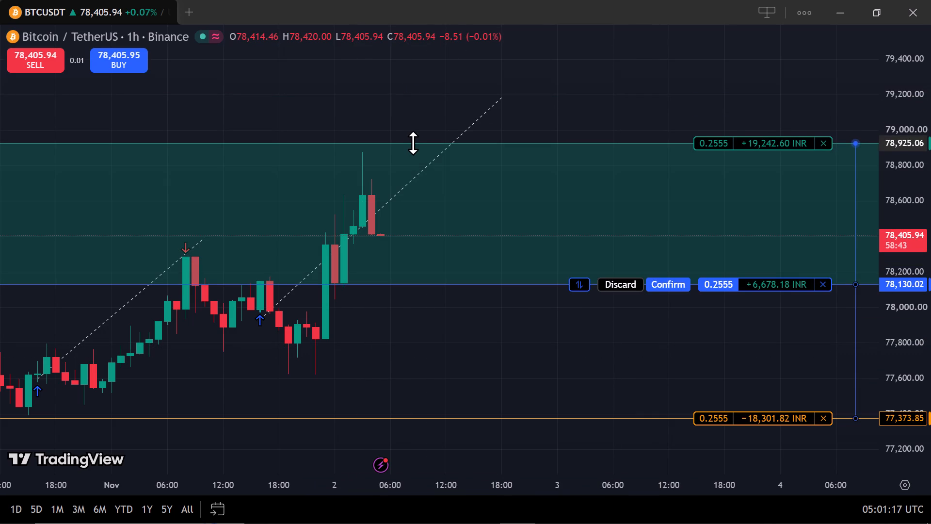
left_click_drag(413, 143, 420, 133)
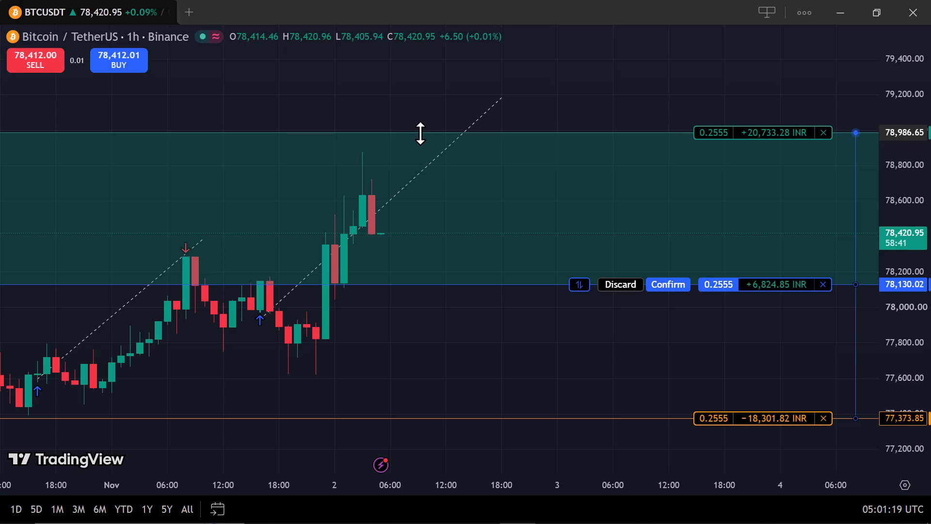
left_click_drag(420, 133, 421, 133)
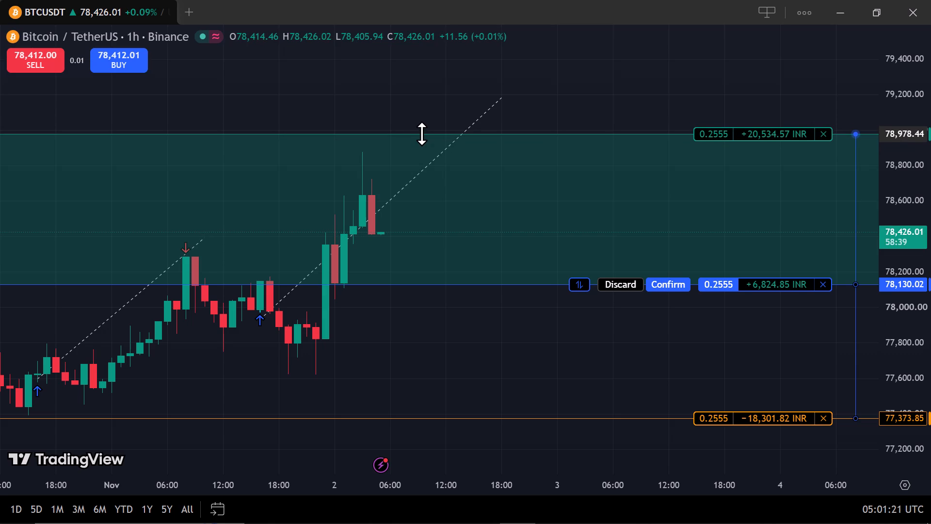
left_click_drag(421, 133, 422, 131)
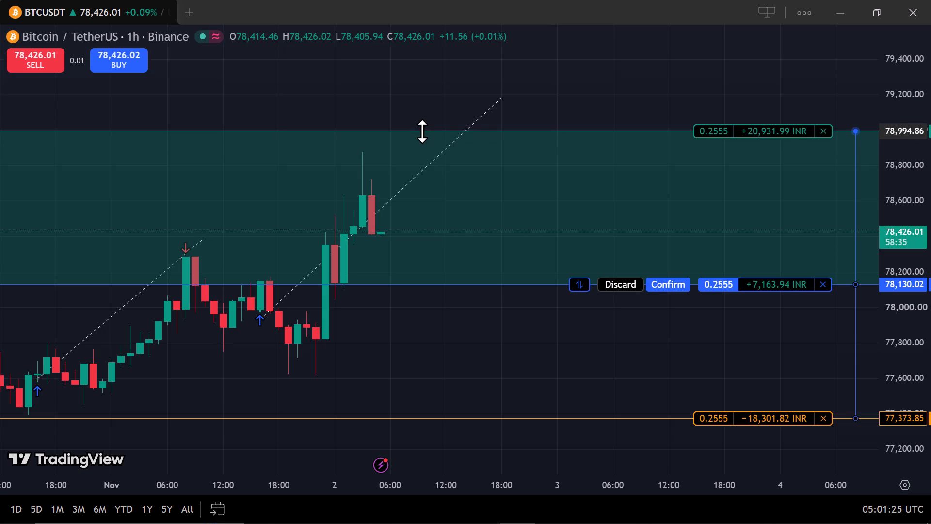
left_click_drag(422, 131, 422, 132)
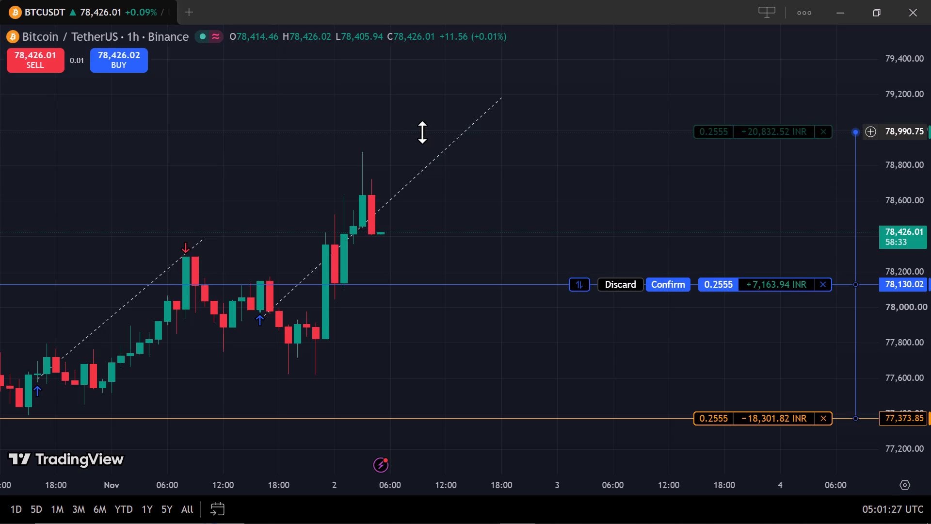
left_click(478, 191)
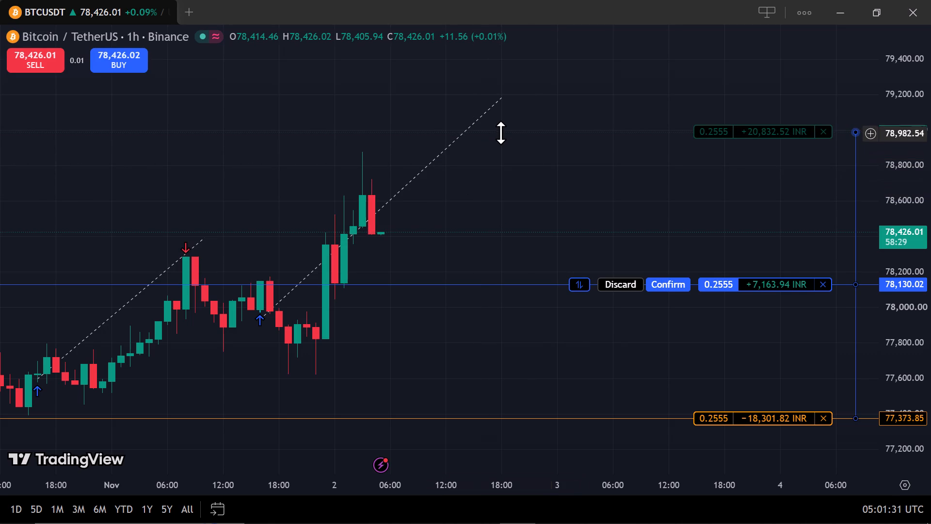
left_click_drag(500, 131, 501, 151)
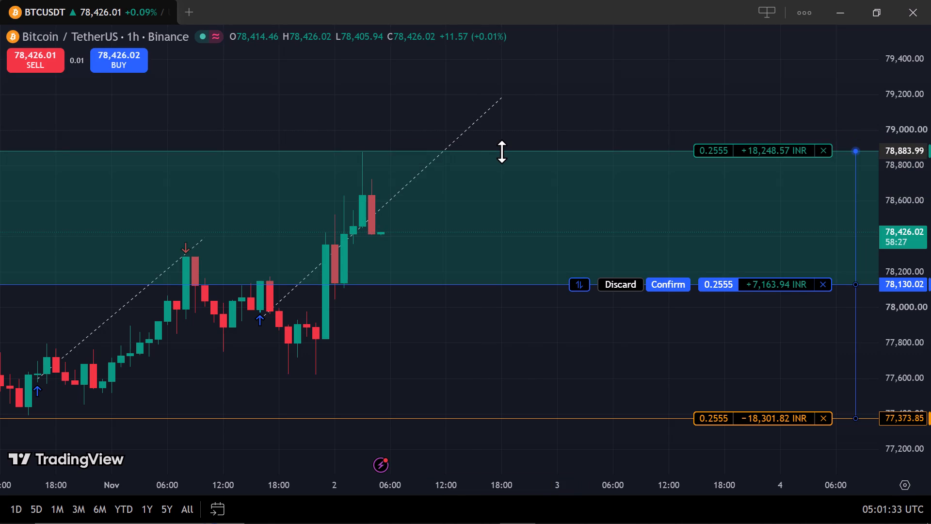
left_click_drag(501, 151, 502, 151)
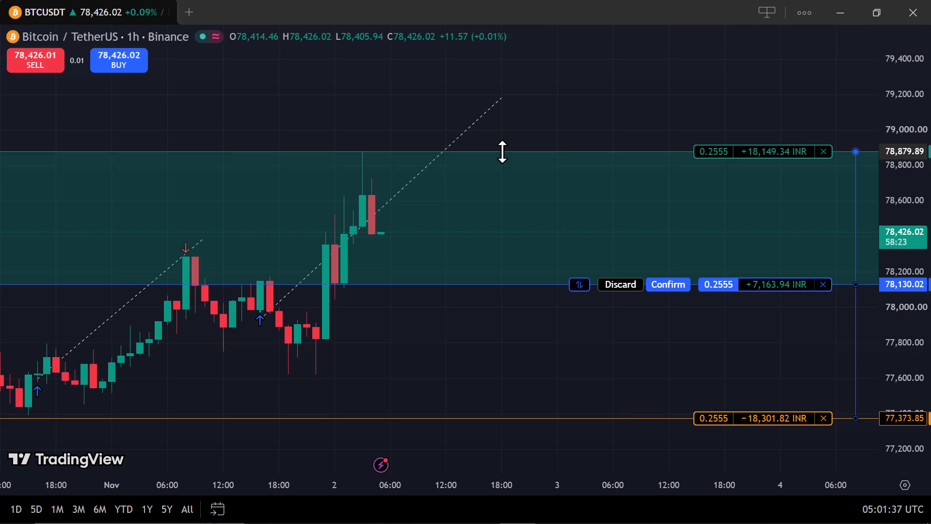
left_click_drag(502, 151, 503, 146)
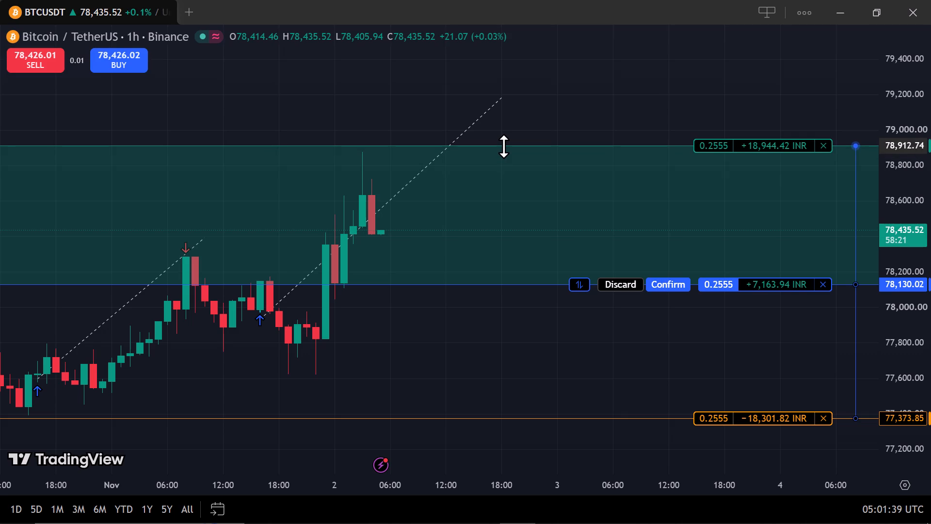
left_click_drag(503, 146, 503, 151)
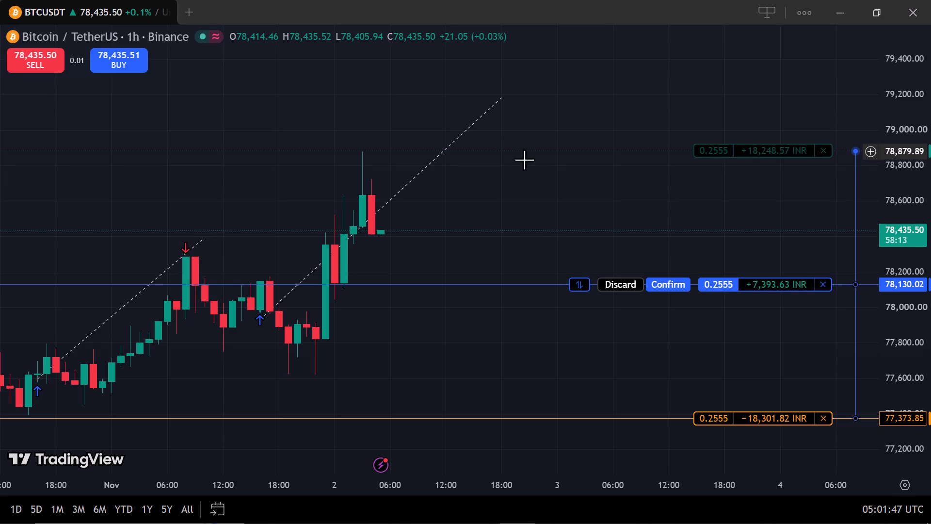
left_click(478, 323)
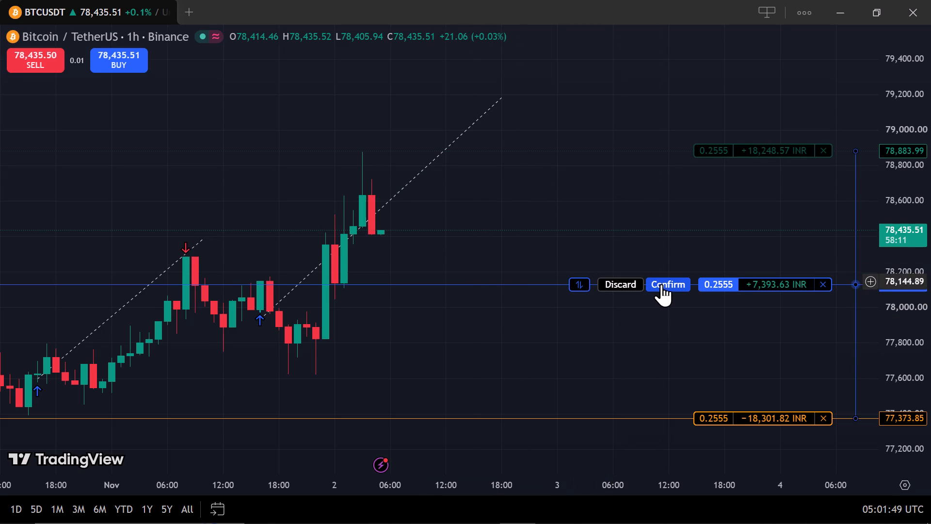
left_click(661, 284)
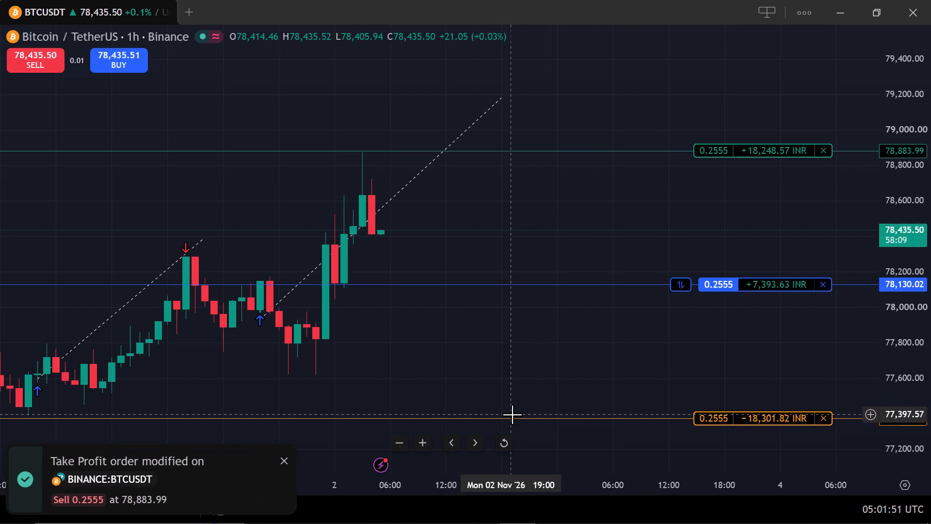
Raise the long position's stop-loss above the entry price to about 78,256 and apply the change.
left_click_drag(512, 419, 527, 278)
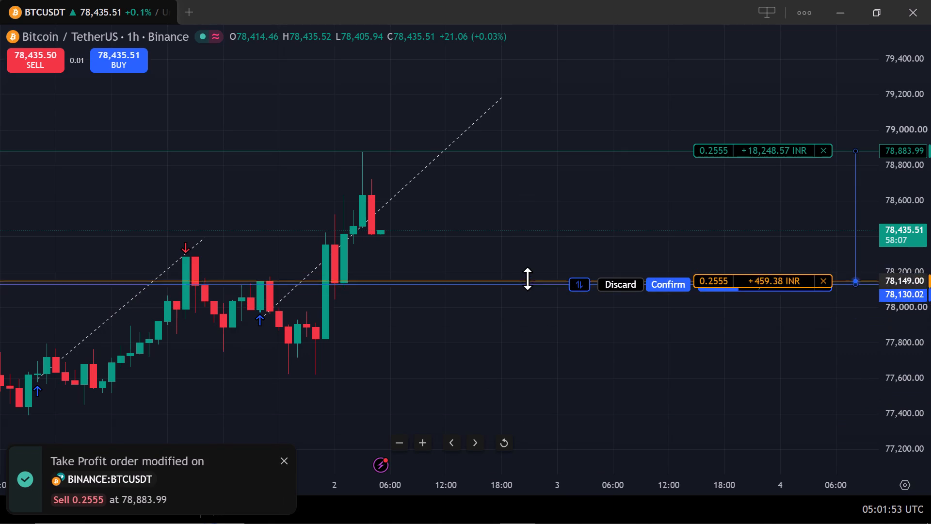
left_click_drag(527, 278, 540, 260)
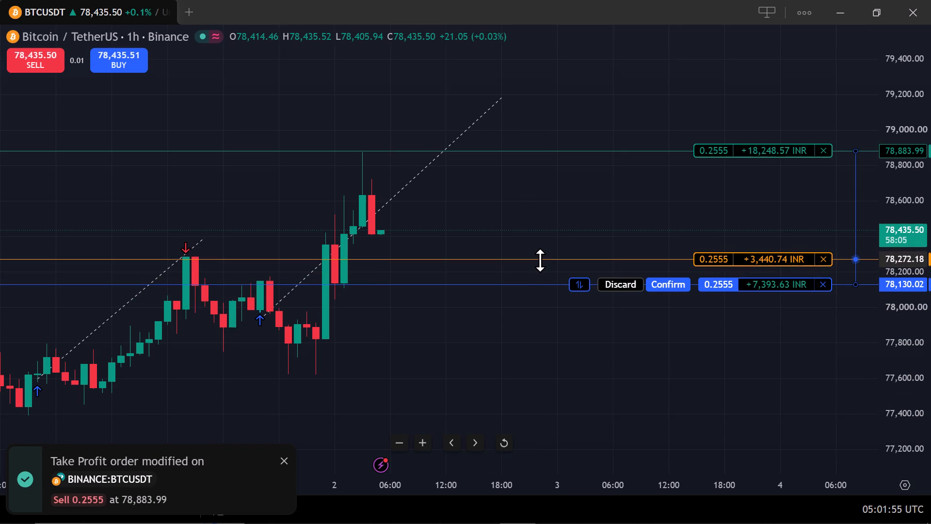
left_click_drag(540, 260, 540, 261)
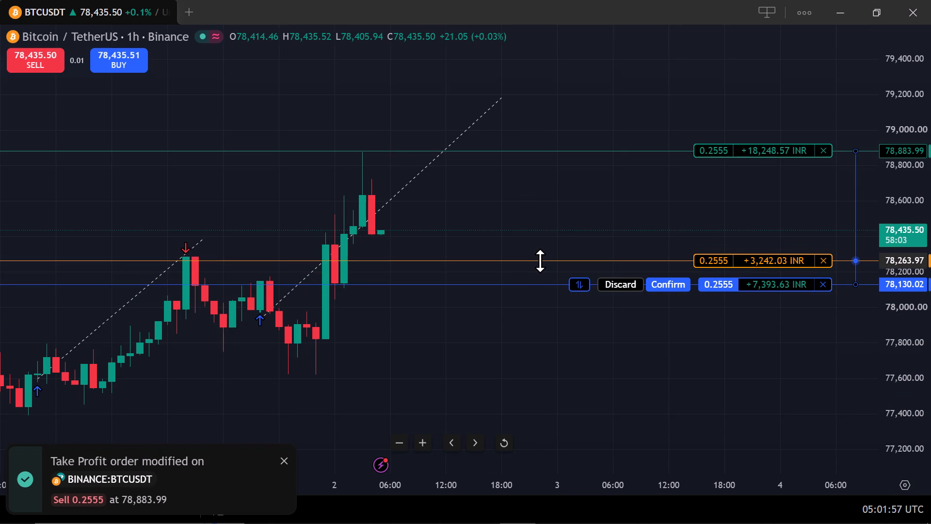
left_click_drag(540, 261, 540, 259)
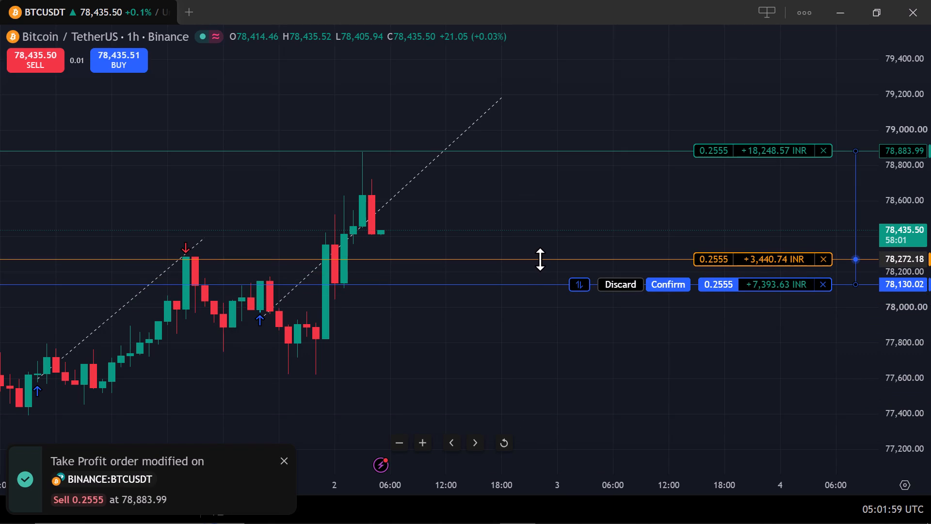
left_click_drag(540, 259, 543, 245)
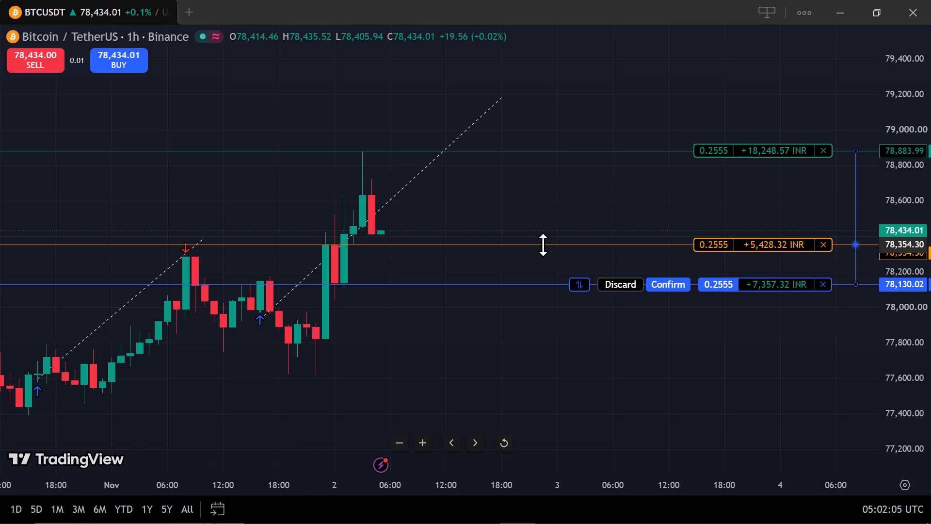
left_click_drag(543, 245, 543, 245)
left_click_drag(543, 245, 542, 263)
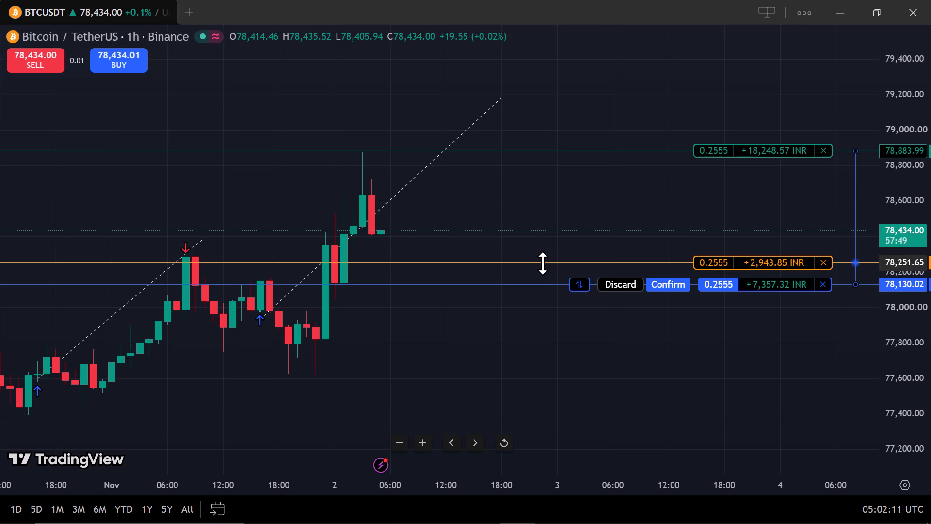
left_click_drag(542, 263, 542, 262)
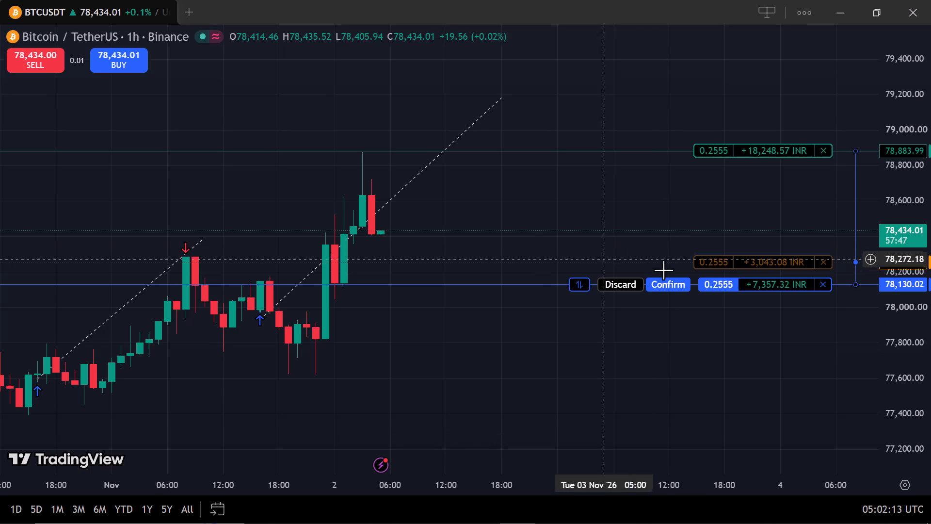
left_click(672, 282)
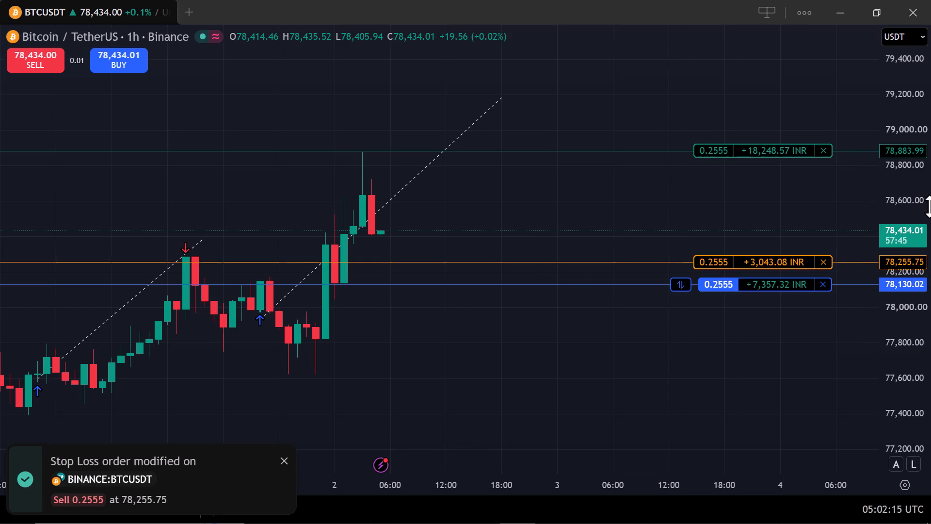
Change the BTCUSDT chart's interval to 15 minutes.
left_click_drag(910, 204, 899, 84)
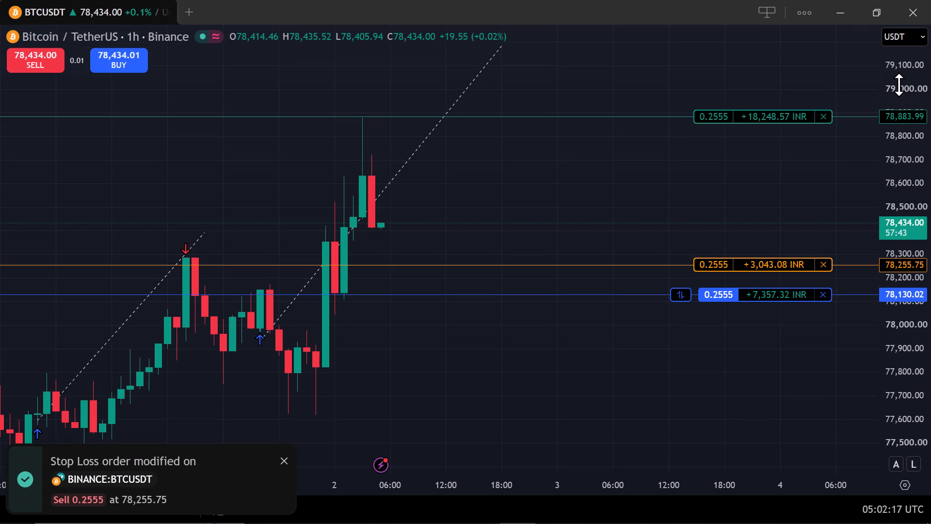
left_click_drag(899, 84, 898, 88)
left_click(734, 341)
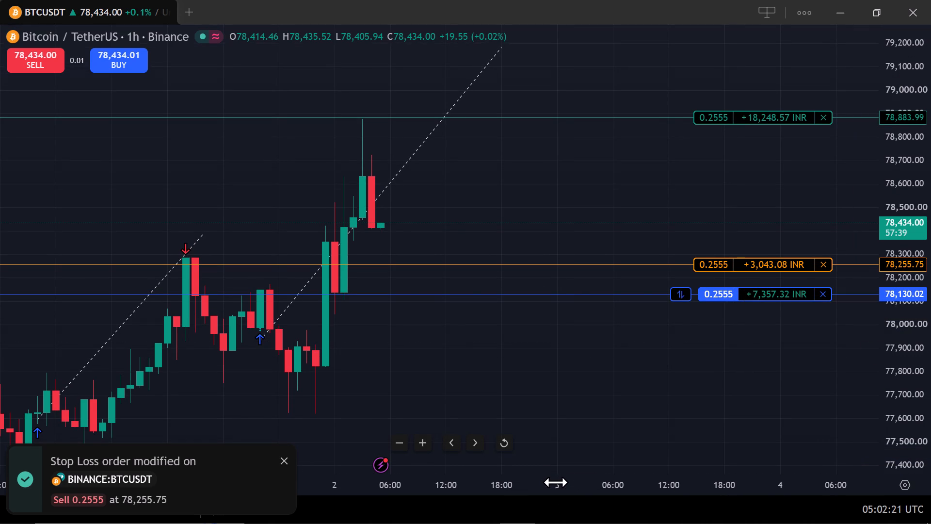
left_click_drag(555, 482, 624, 476)
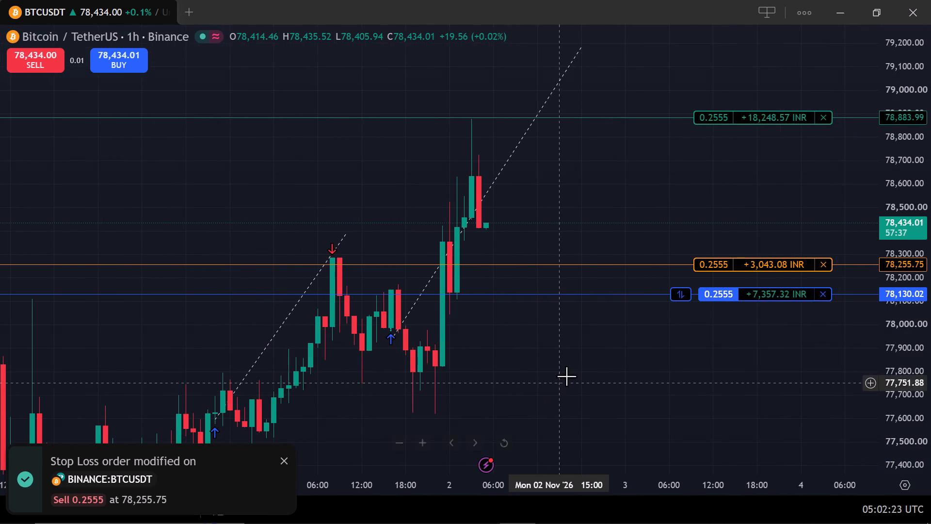
left_click_drag(564, 377, 462, 409)
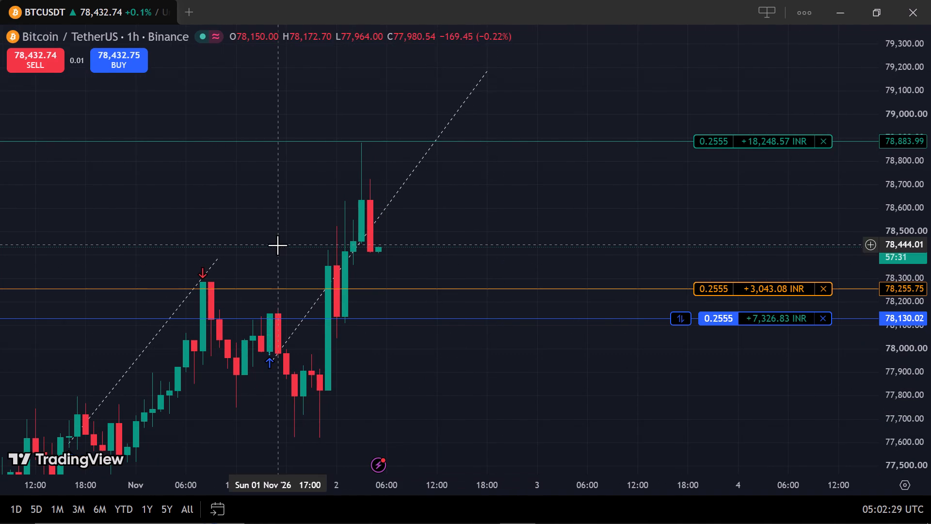
left_click(128, 32)
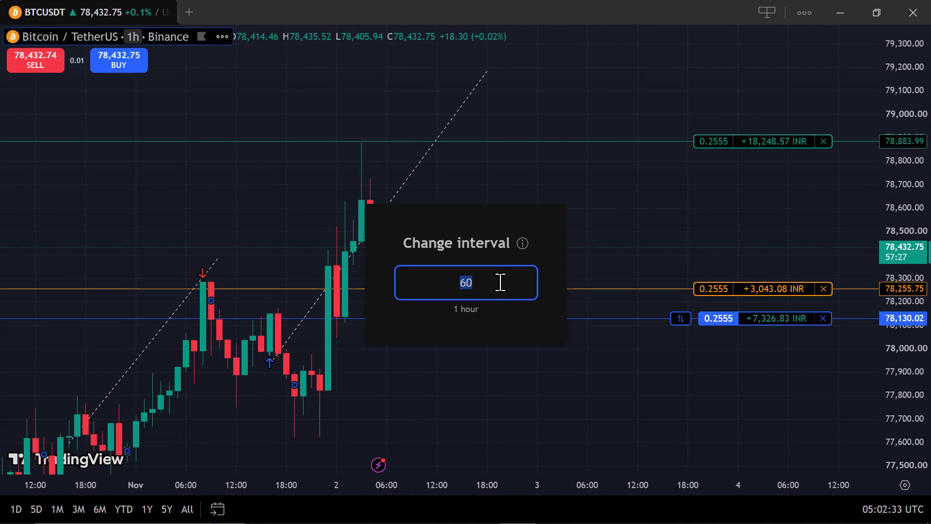
key("BackSpace")
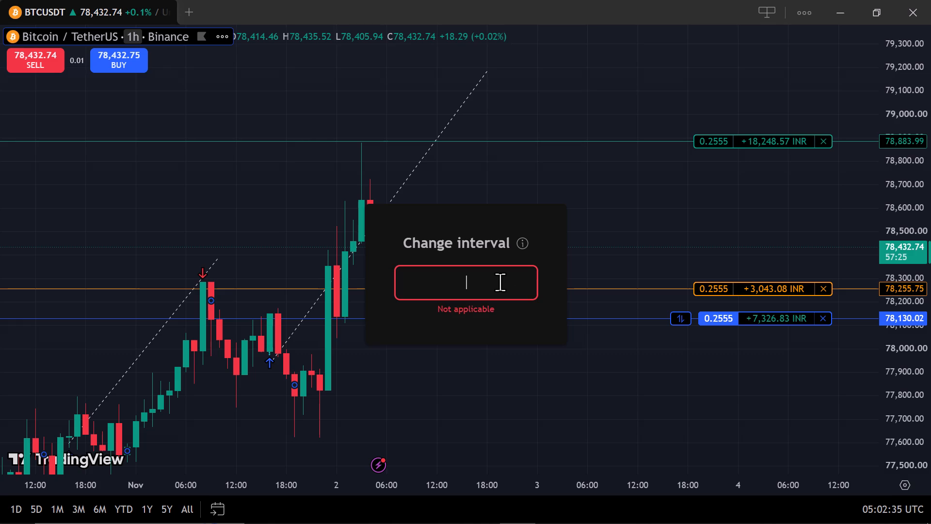
type("15")
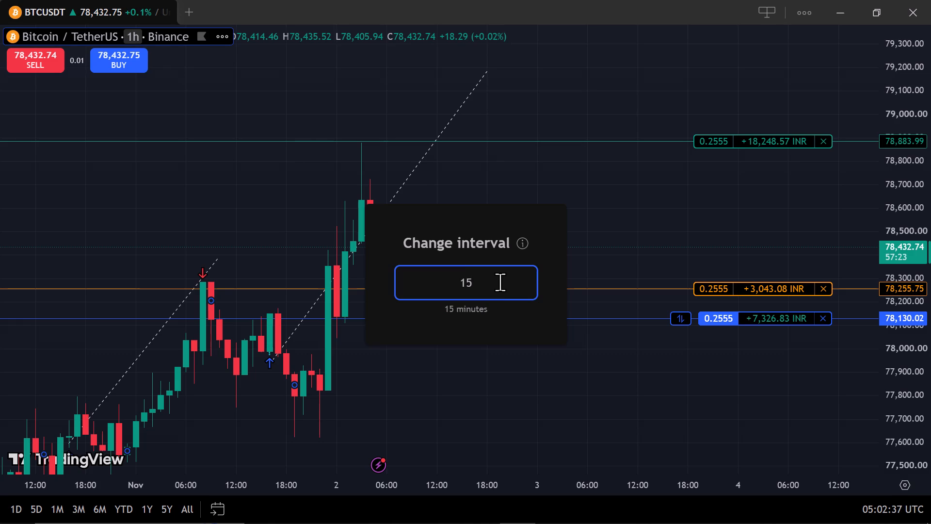
key("Return")
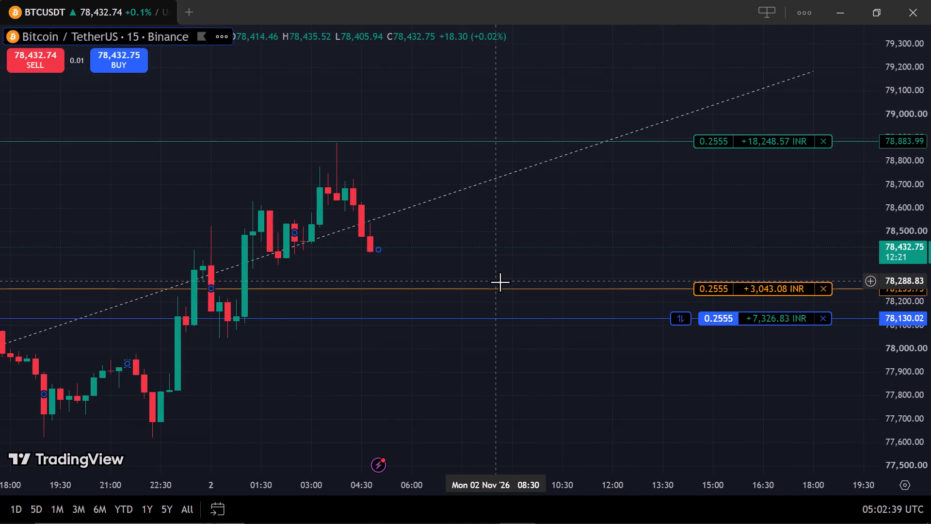
Examine the position's buy marker and the price movement since entry on the 15-minute chart.
left_click_drag(291, 390, 476, 363)
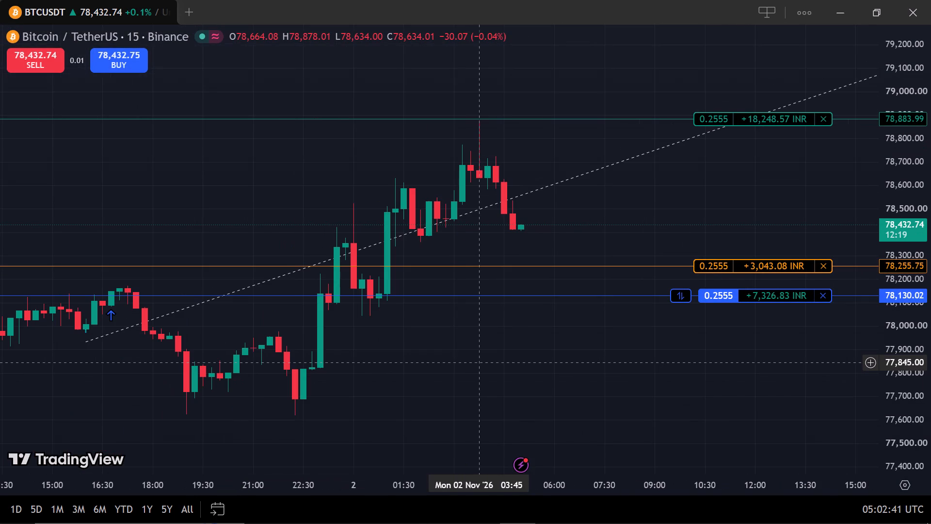
left_click_drag(476, 363, 427, 372)
left_click(427, 372)
left_click_drag(427, 372, 614, 327)
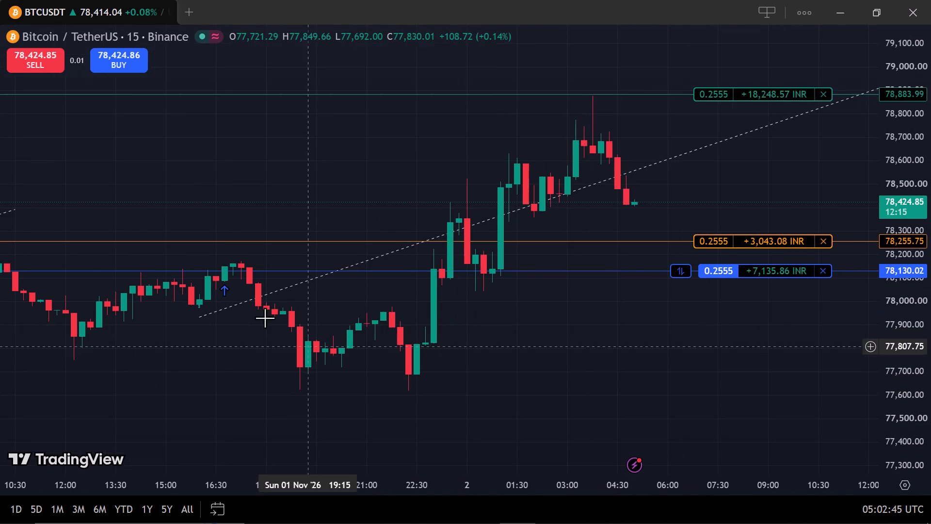
left_click(225, 290)
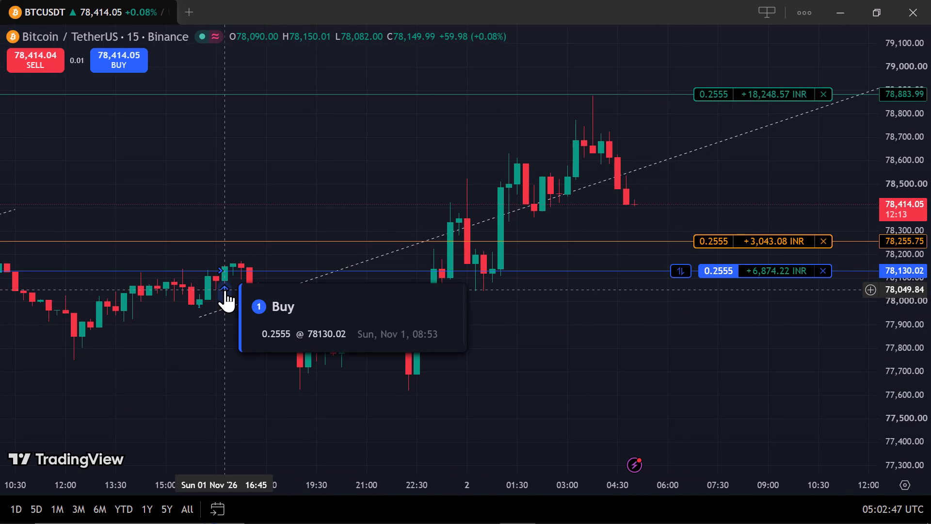
left_click(243, 394)
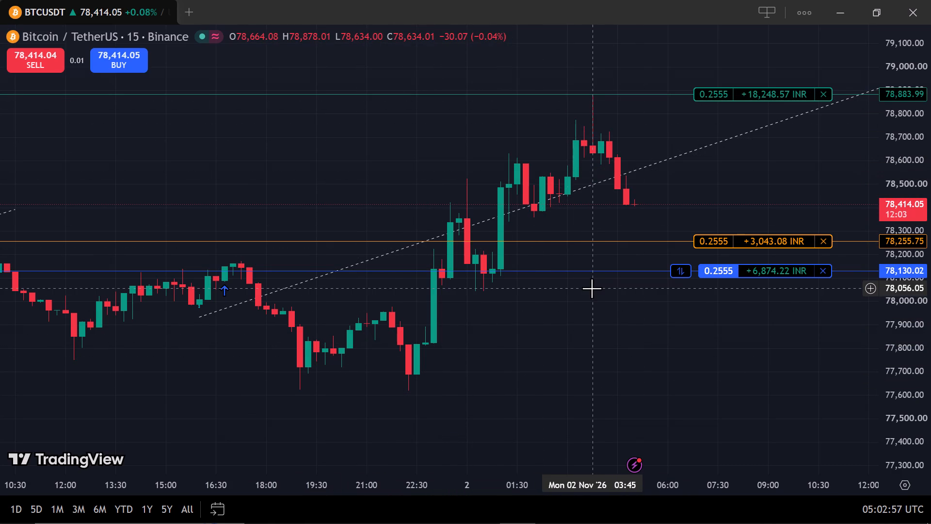
left_click_drag(592, 288, 432, 328)
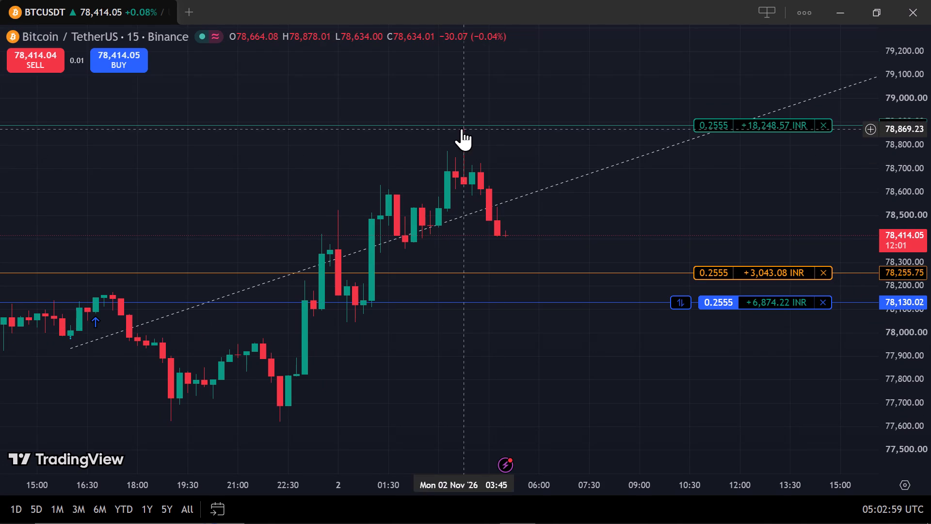
Change the BTCUSDT chart's interval to 5 minutes.
left_click(135, 33)
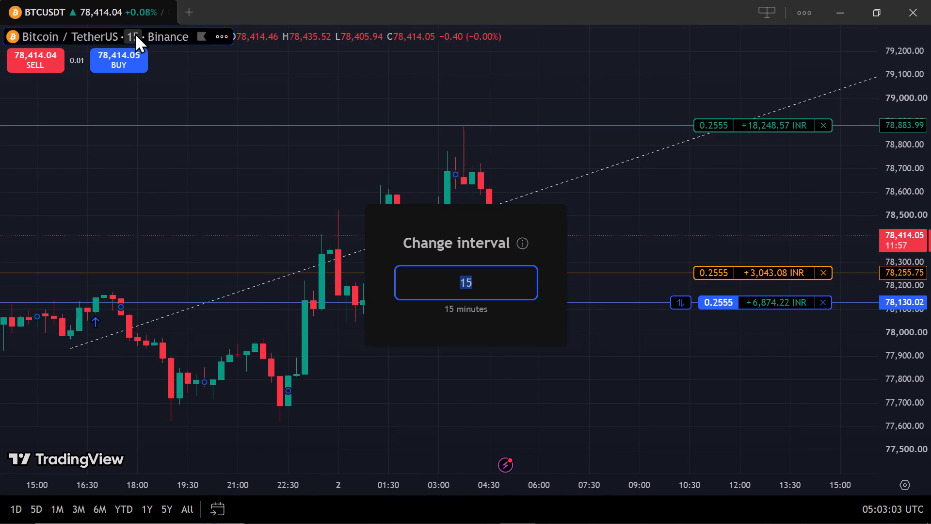
key("BackSpace")
key("5")
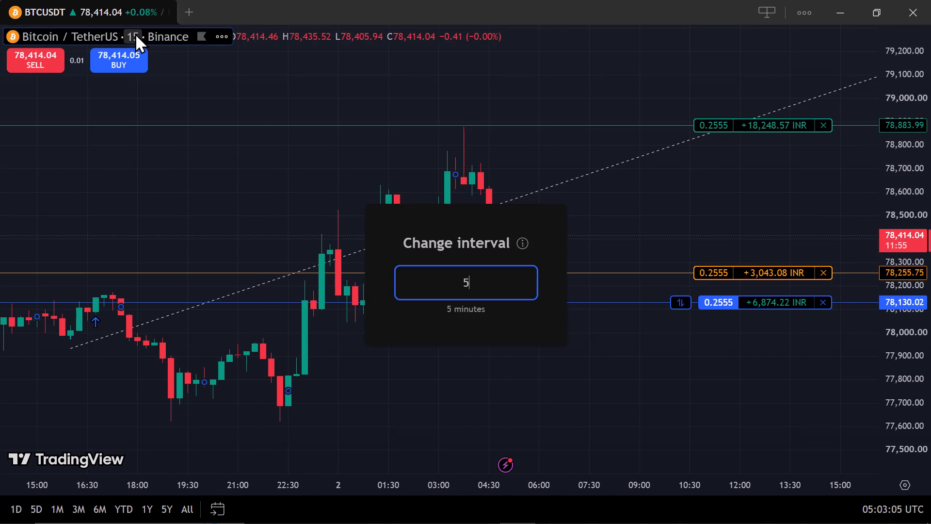
key("Return")
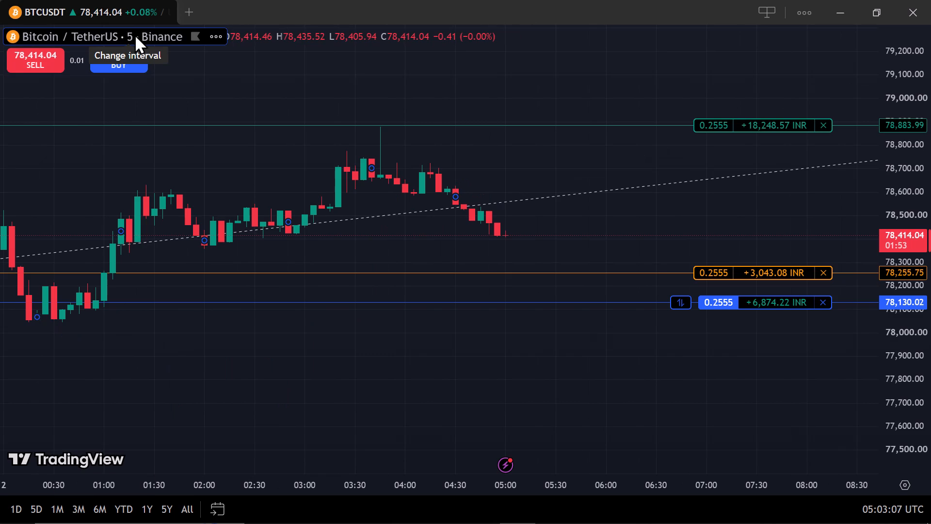
Examine the 5-minute candles from the position's buy marker through to the latest price.
left_click_drag(199, 362, 483, 334)
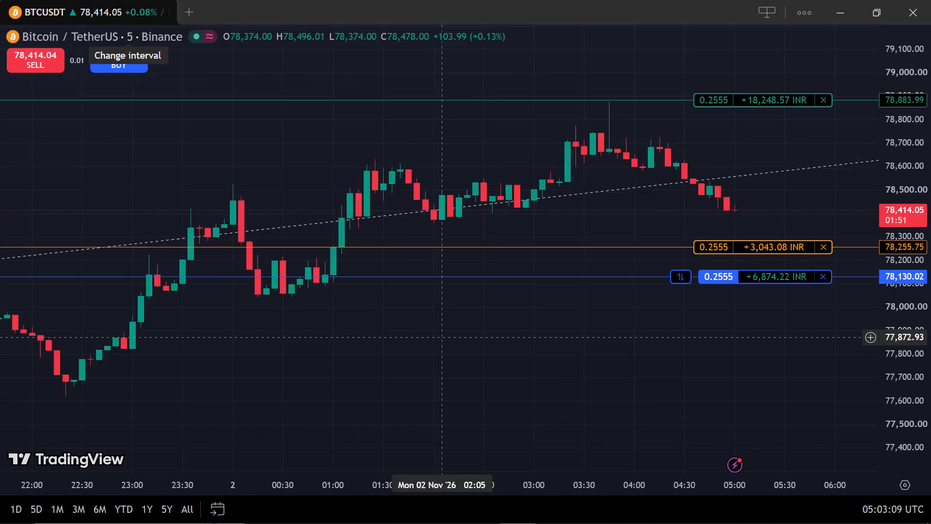
left_click_drag(483, 334, 623, 322)
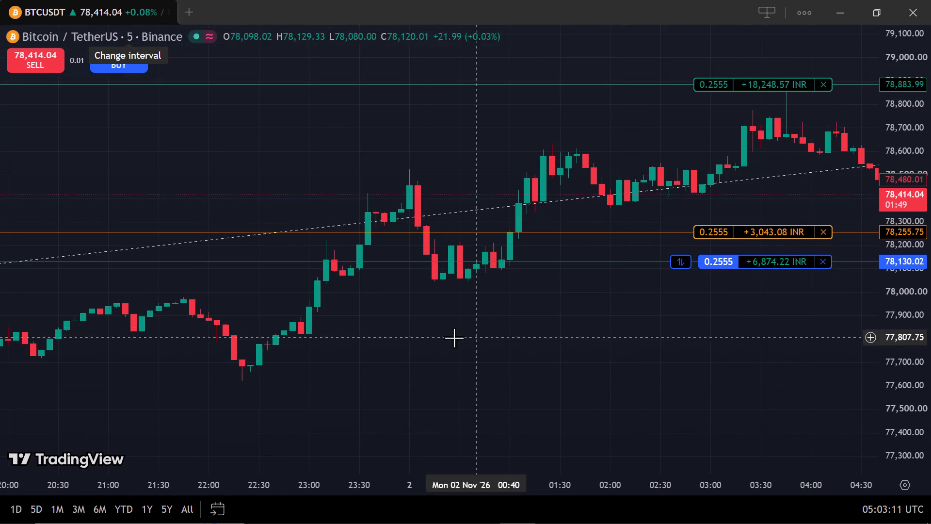
left_click_drag(284, 414, 852, 357)
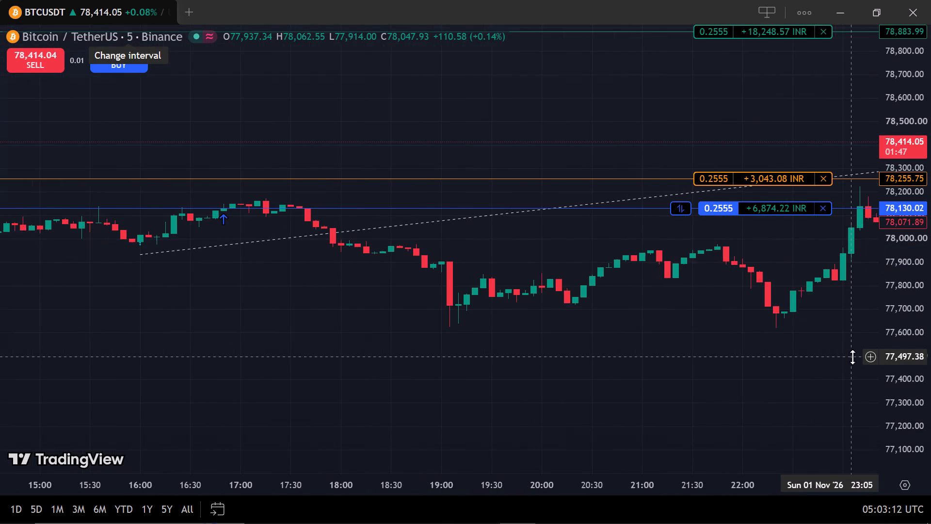
left_click_drag(852, 357, 804, 364)
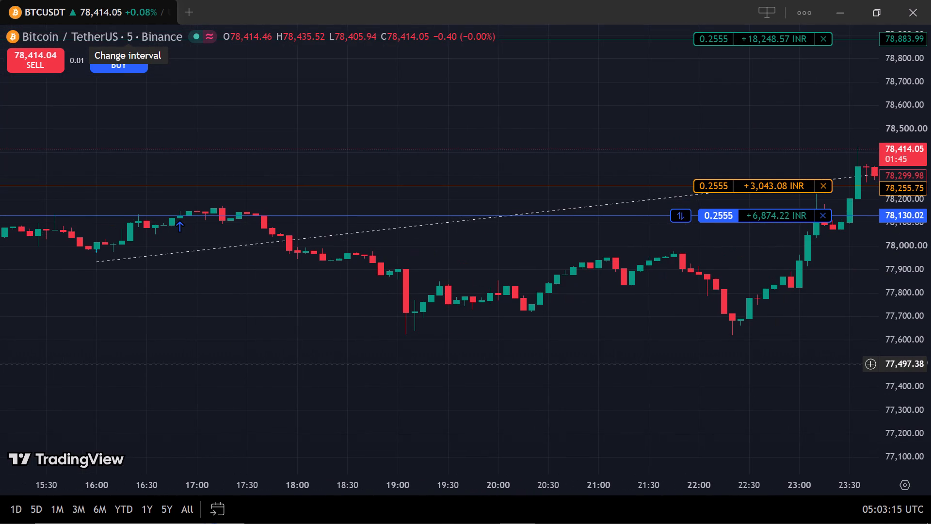
left_click_drag(804, 364, 805, 364)
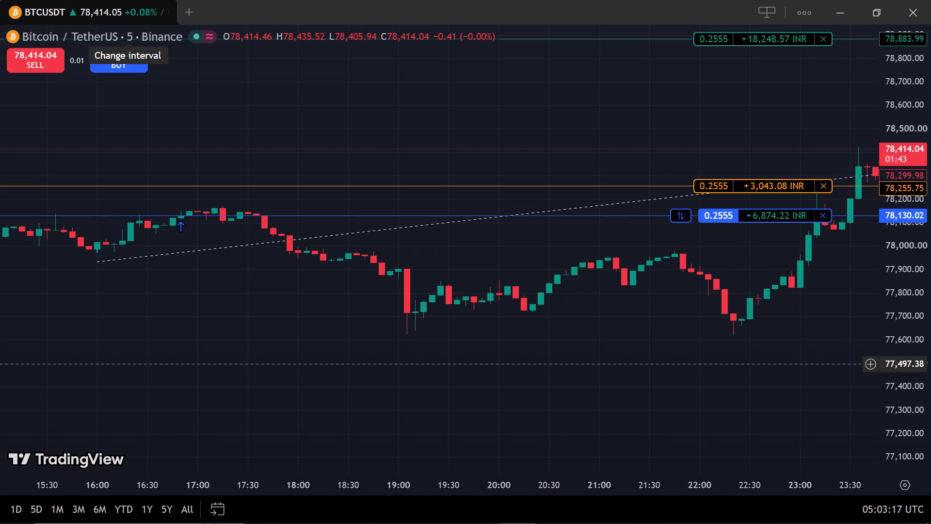
left_click_drag(805, 364, 789, 364)
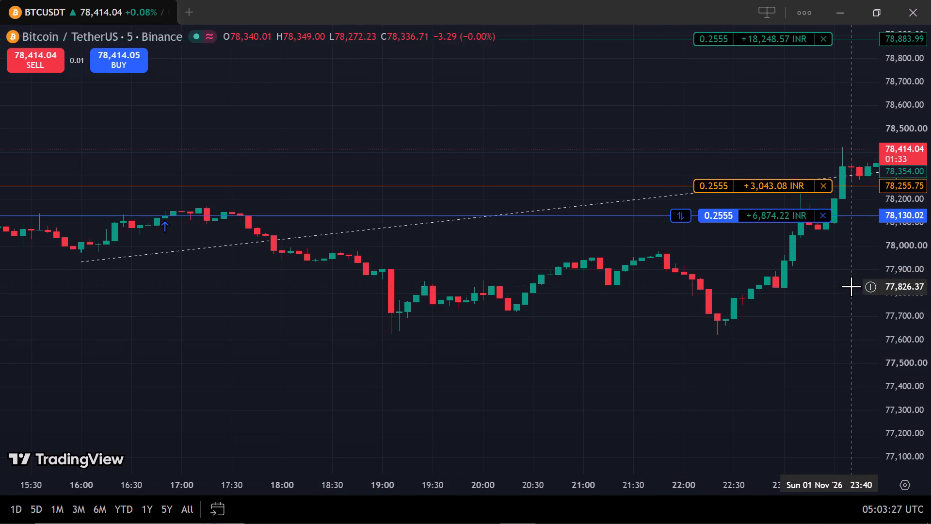
left_click_drag(851, 286, 255, 342)
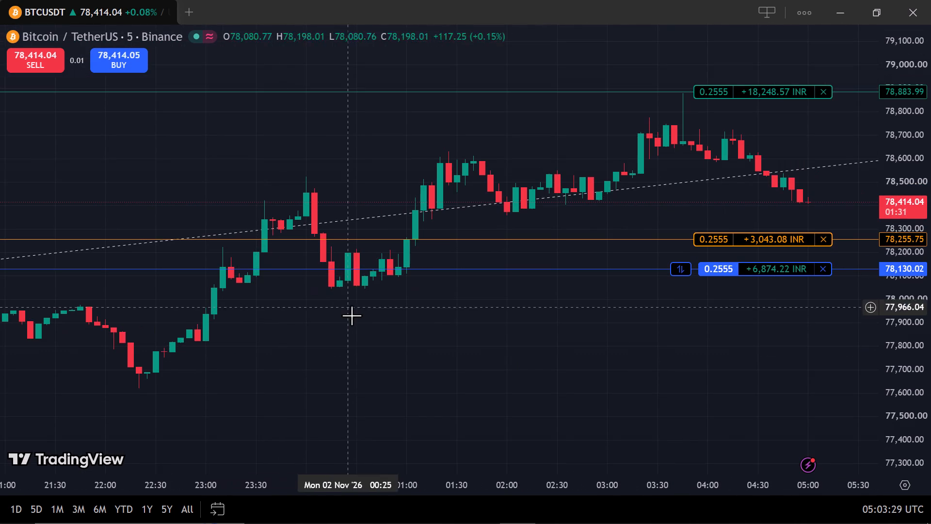
left_click_drag(623, 260, 346, 268)
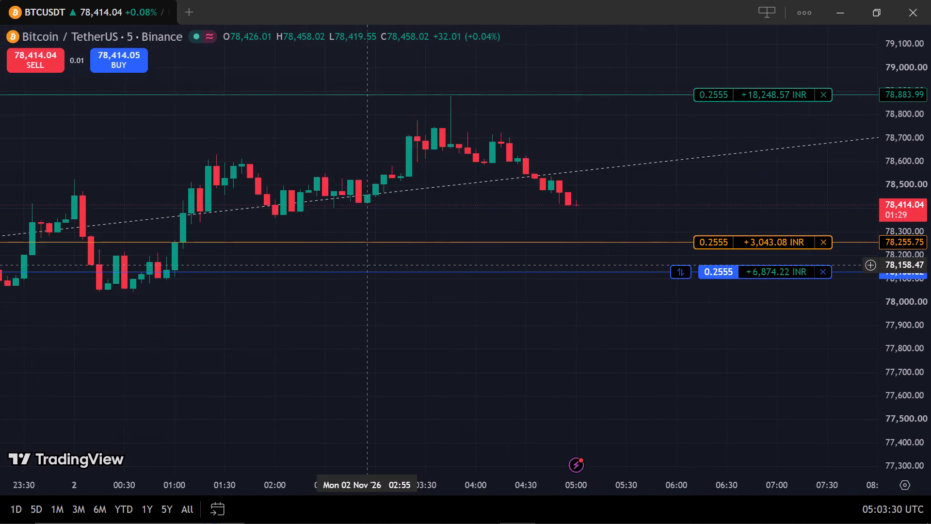
left_click_drag(346, 268, 342, 269)
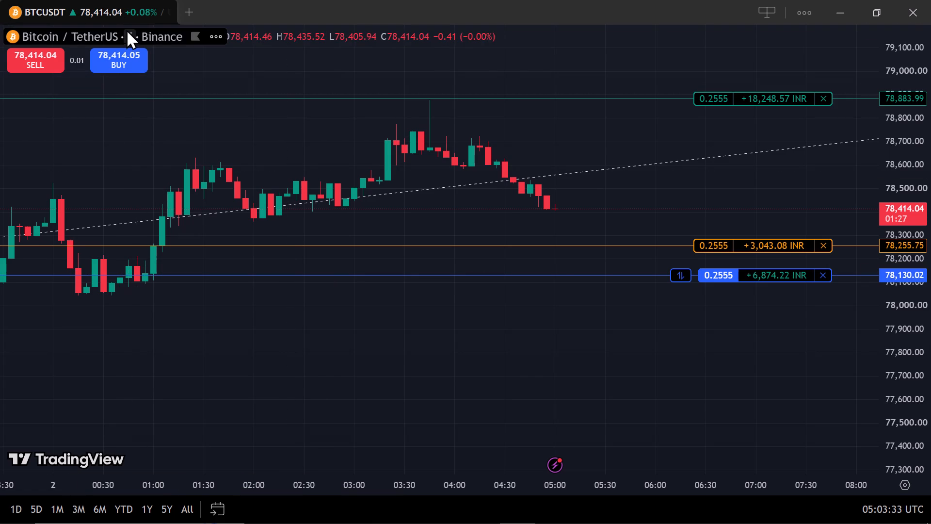
Change the BTCUSDT chart's interval to 60 minutes and view the recent candles and trade markers.
left_click(128, 32)
key("BackSpace")
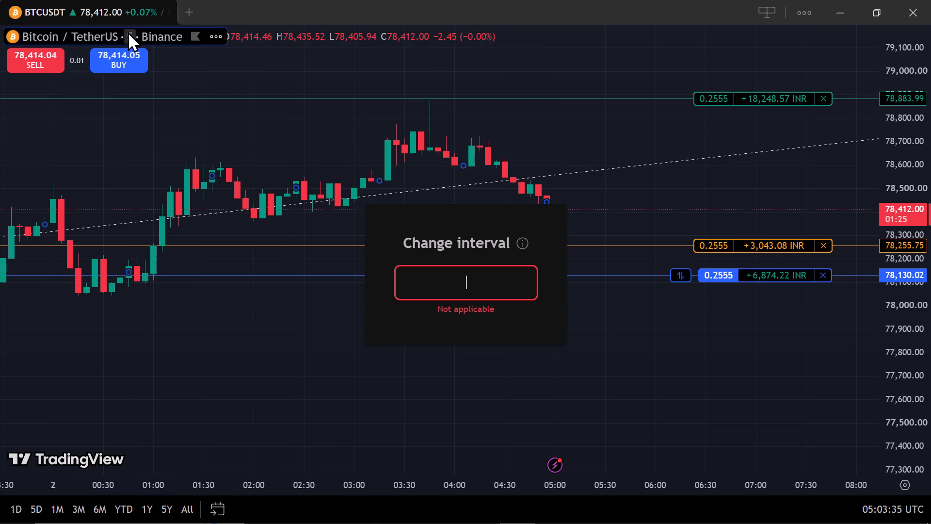
key("1")
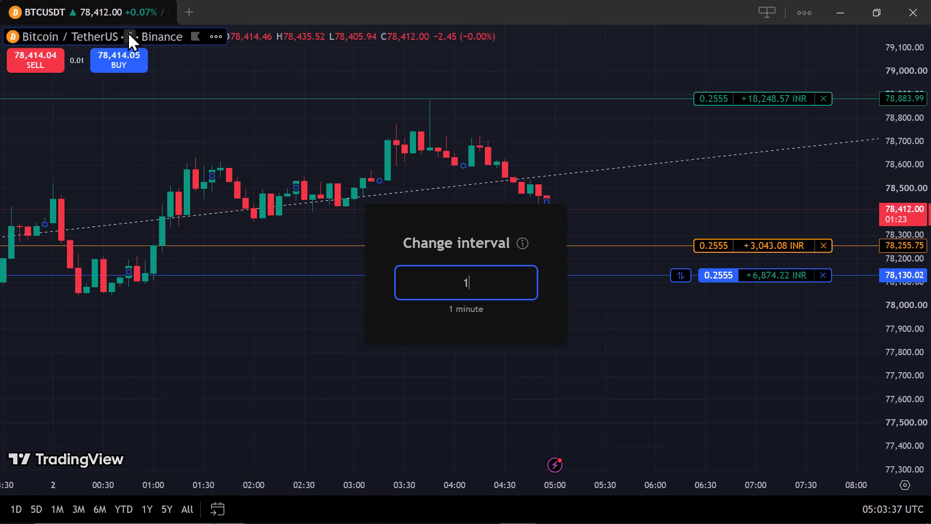
key("BackSpace")
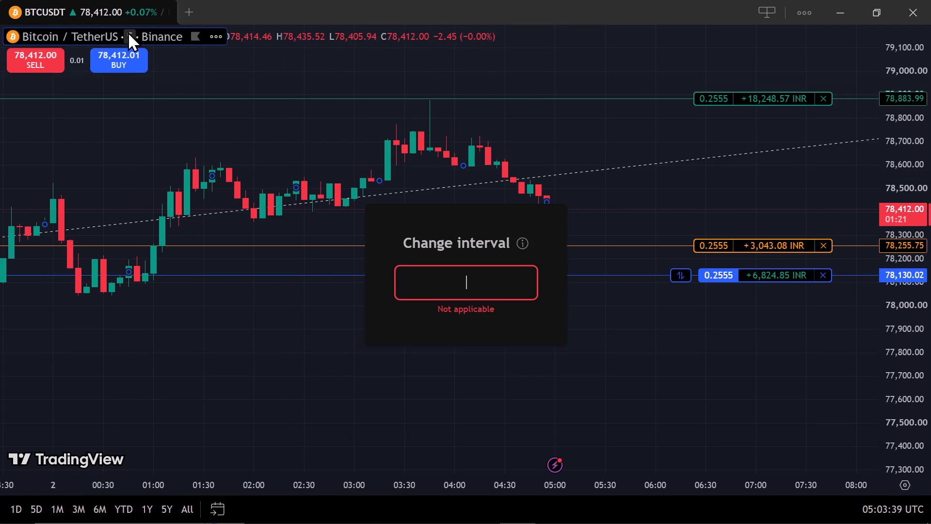
type("60")
key("Return")
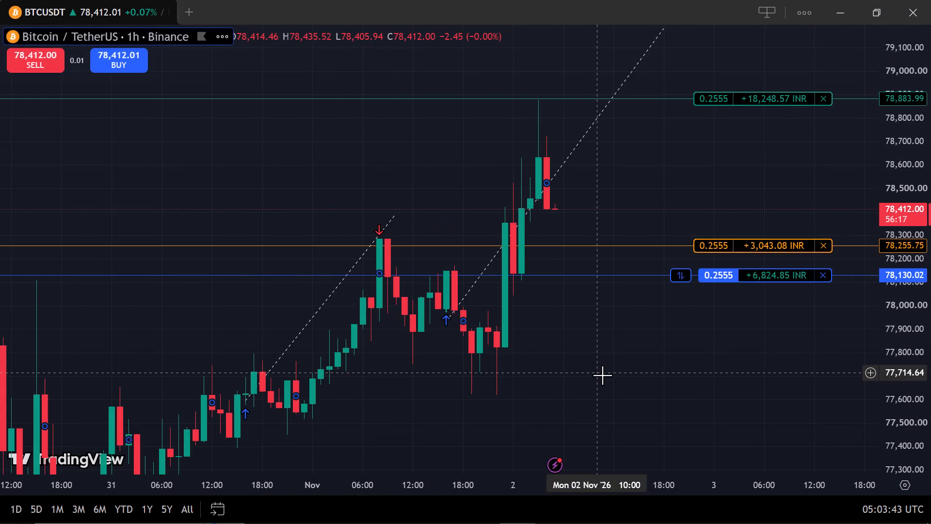
left_click_drag(600, 375, 511, 361)
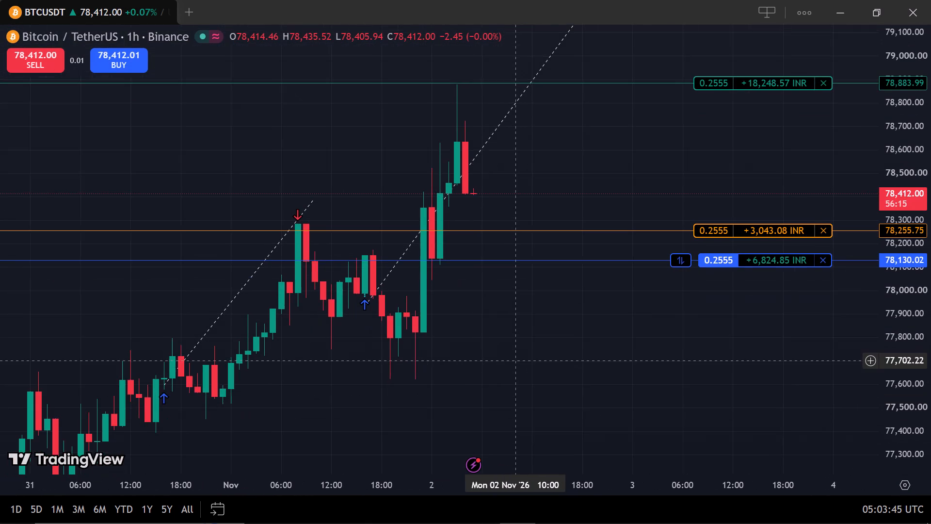
left_click_drag(511, 361, 487, 361)
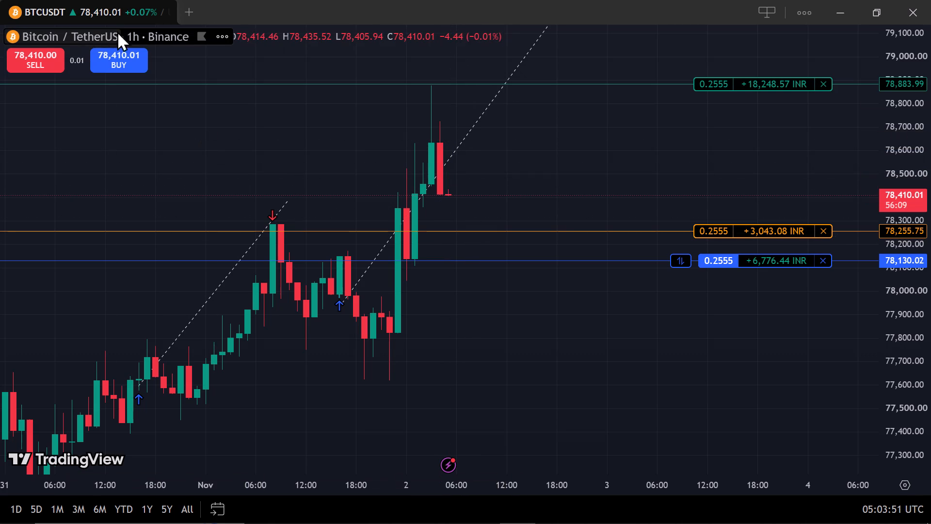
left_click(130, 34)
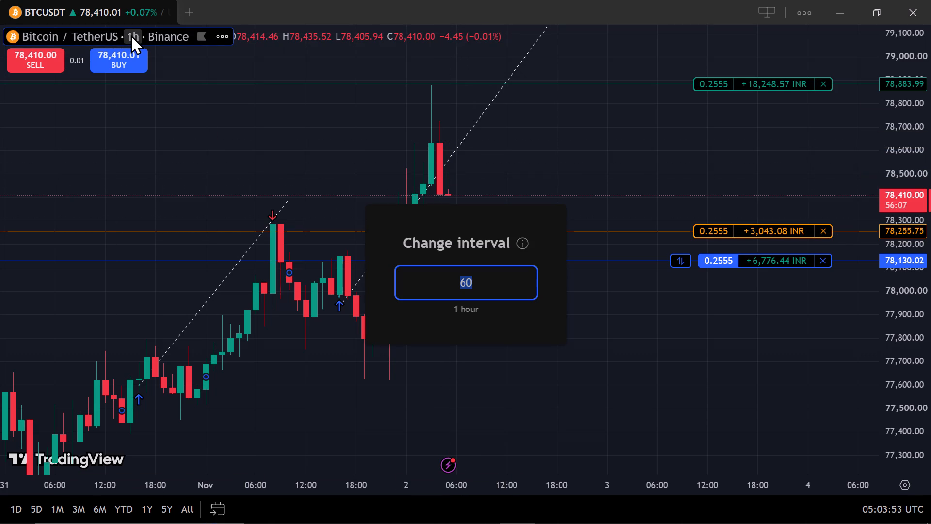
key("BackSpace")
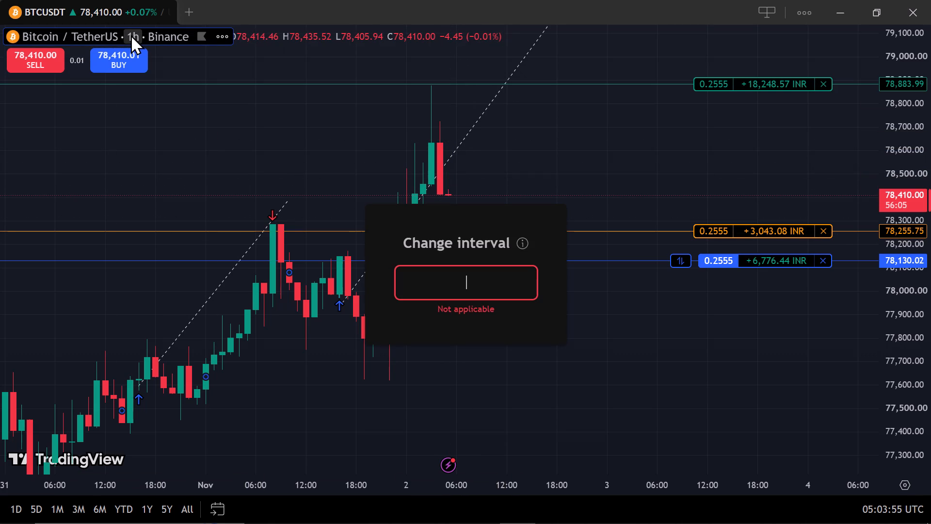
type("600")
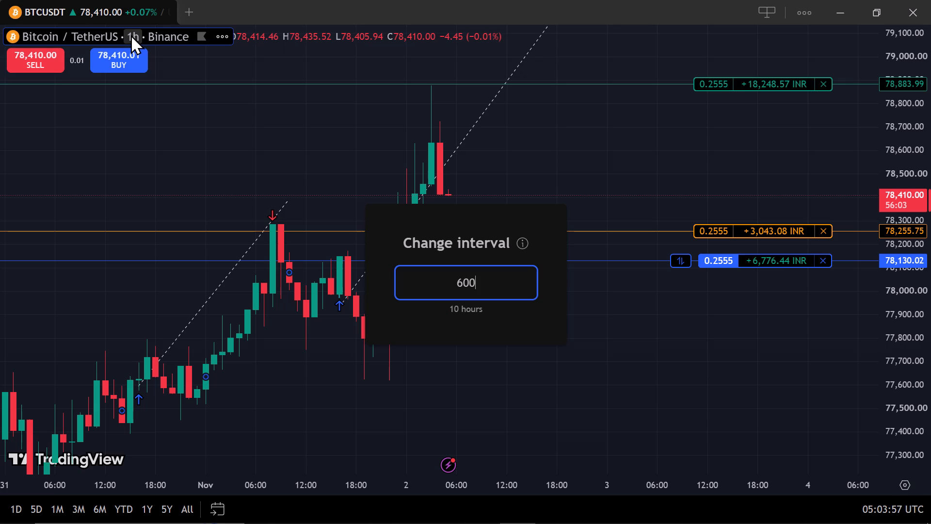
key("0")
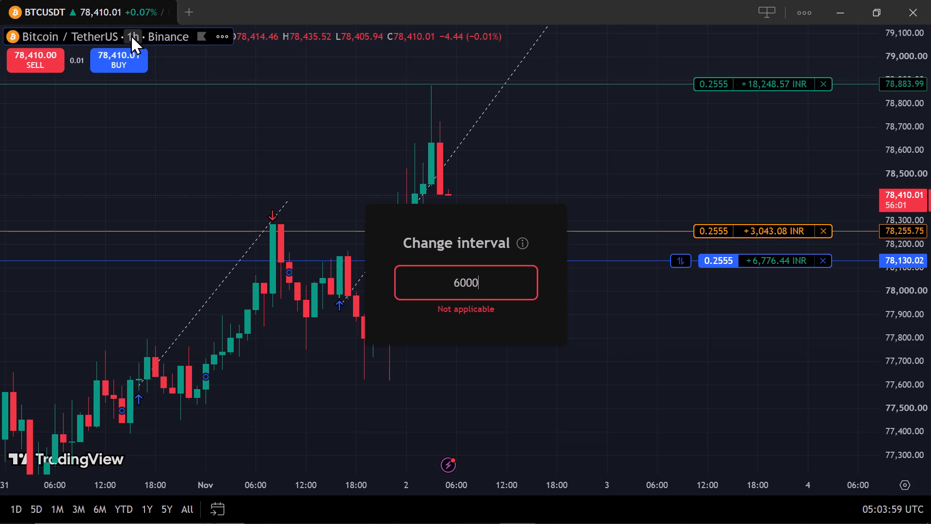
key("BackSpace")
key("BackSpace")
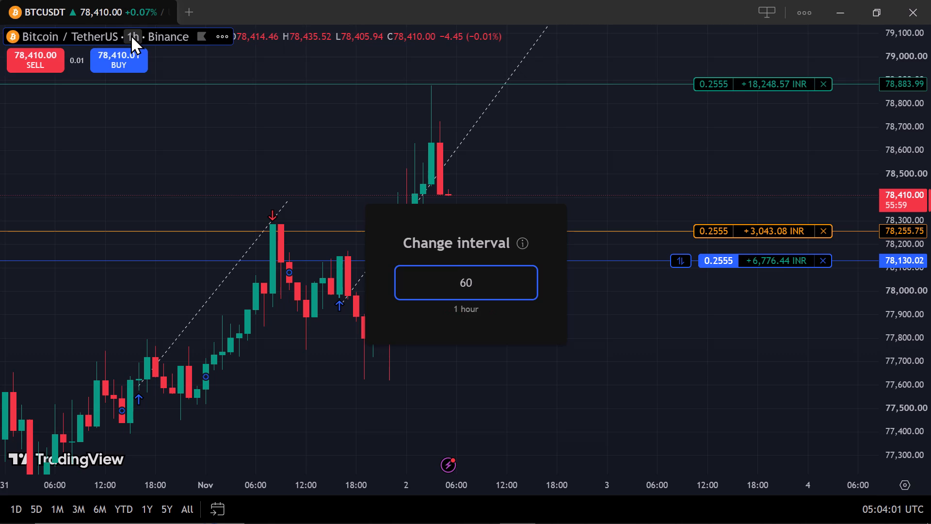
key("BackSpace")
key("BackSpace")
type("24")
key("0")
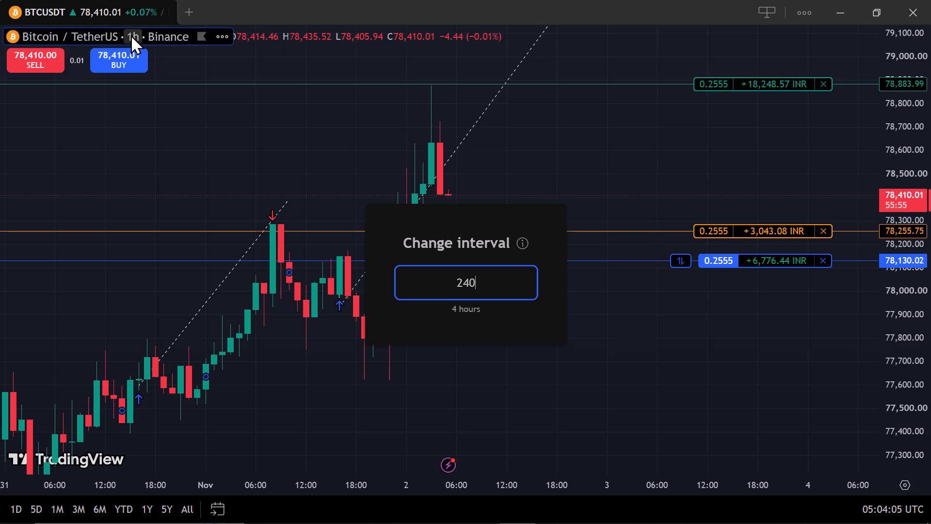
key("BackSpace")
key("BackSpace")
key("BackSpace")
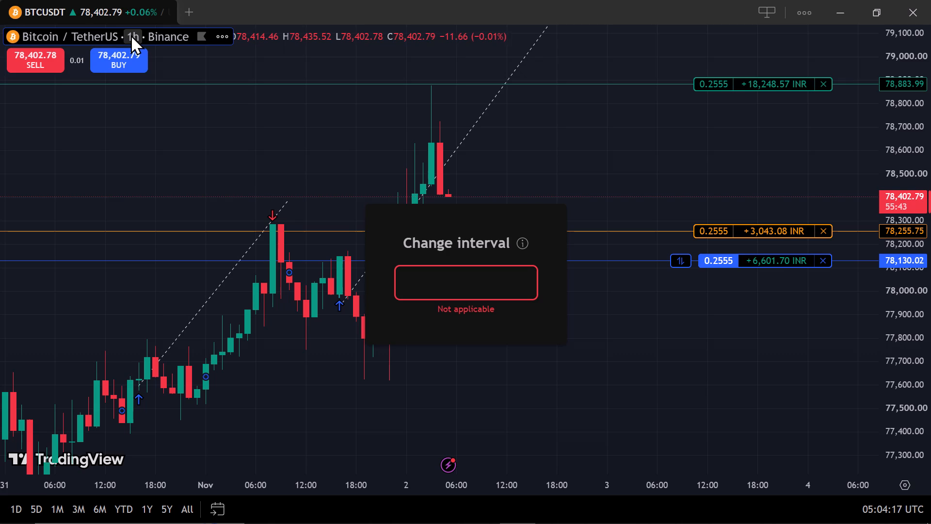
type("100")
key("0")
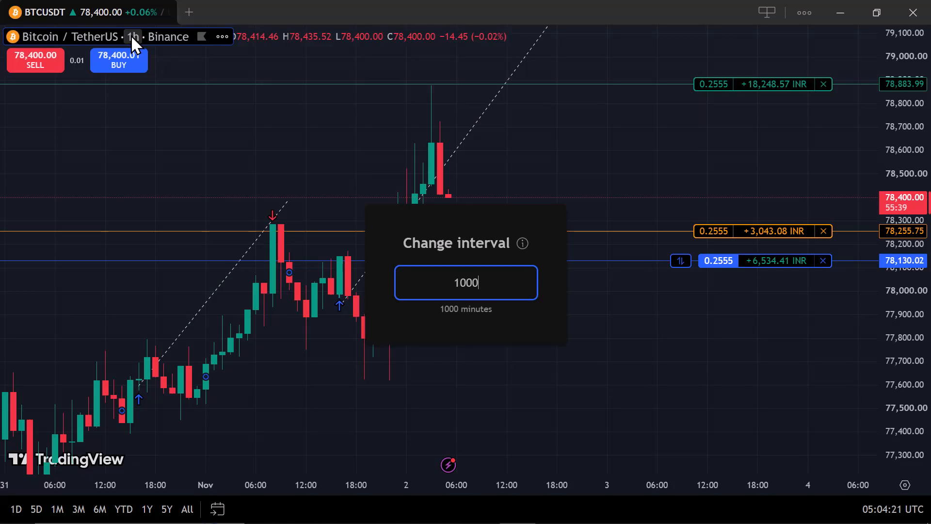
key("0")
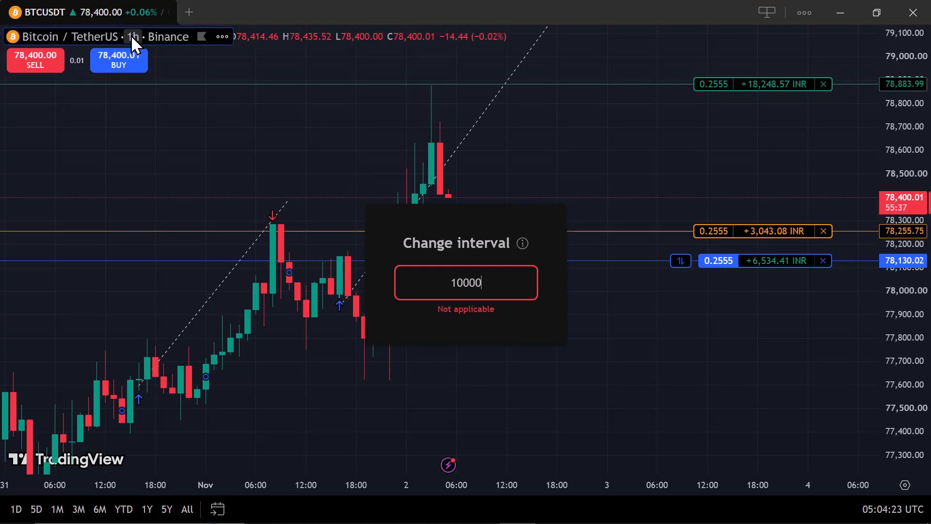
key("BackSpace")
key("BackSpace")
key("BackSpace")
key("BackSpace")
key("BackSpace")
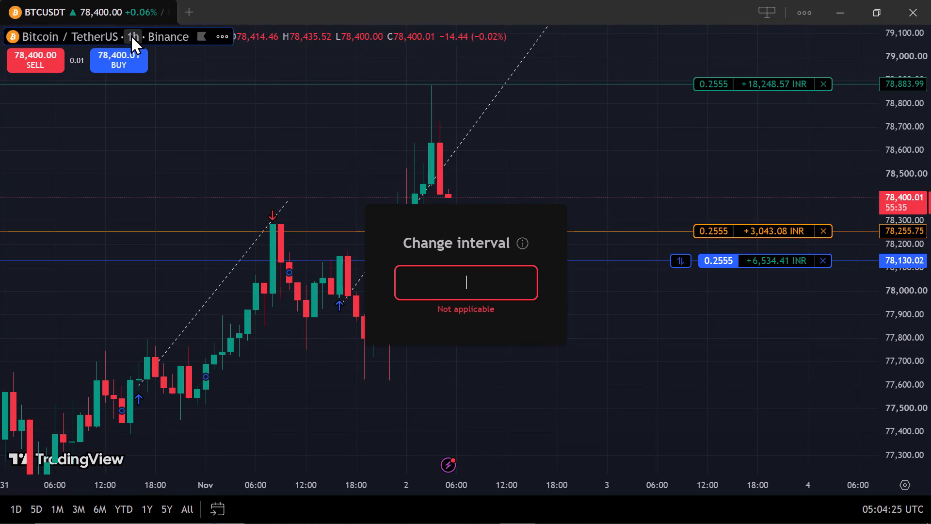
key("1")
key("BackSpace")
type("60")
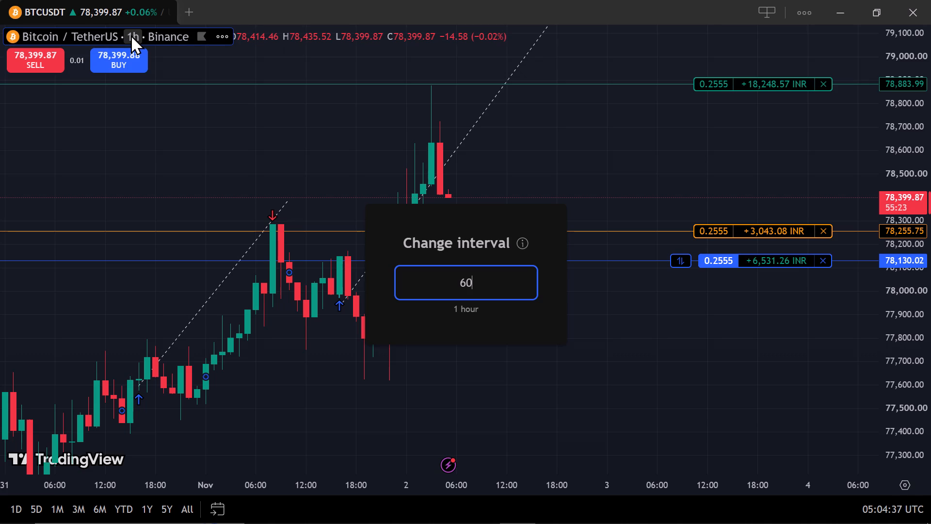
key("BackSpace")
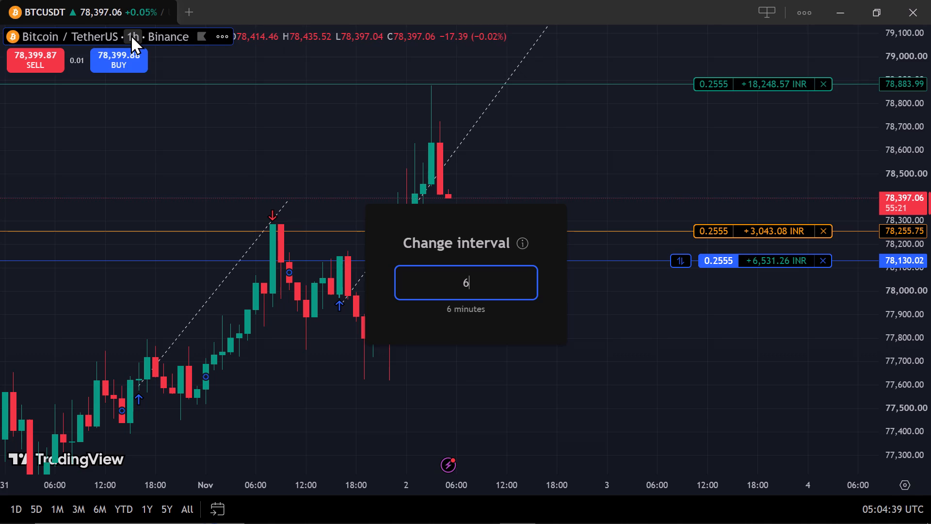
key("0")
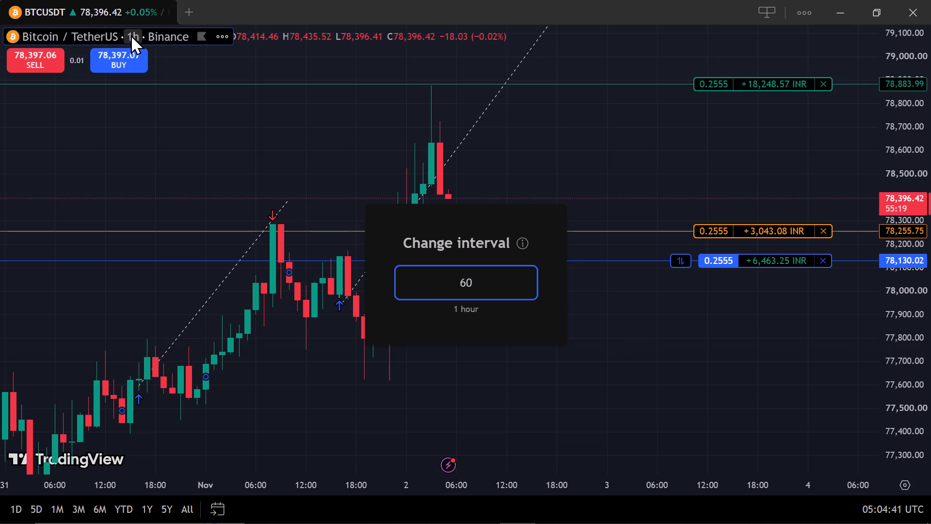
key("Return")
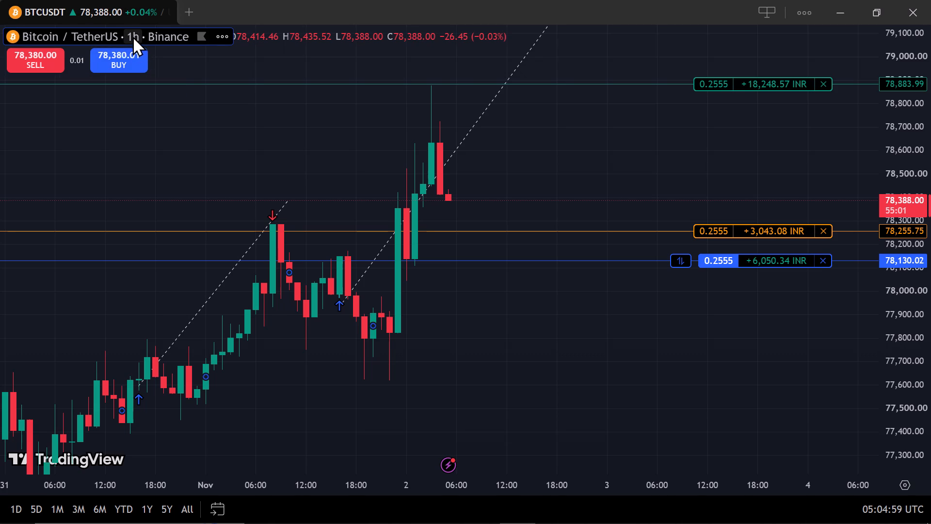
left_click(132, 33)
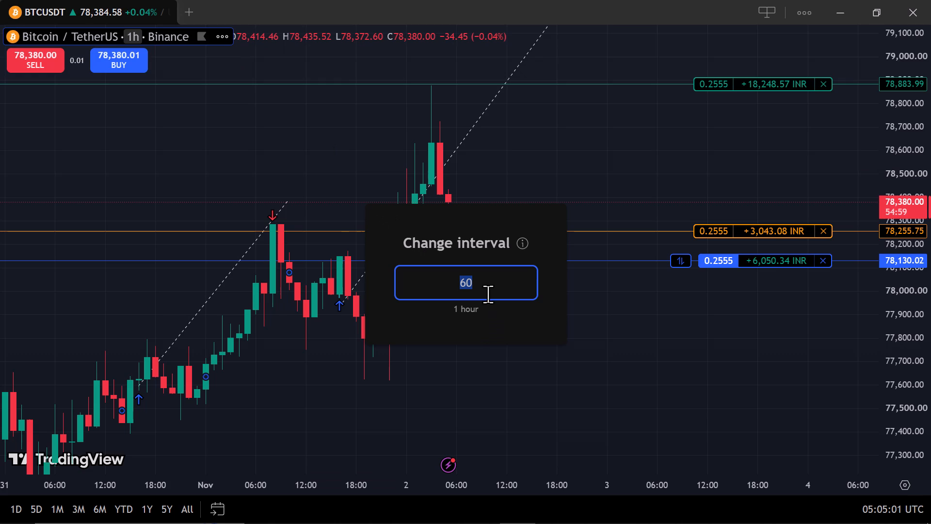
key("BackSpace")
type("1440")
key("Return")
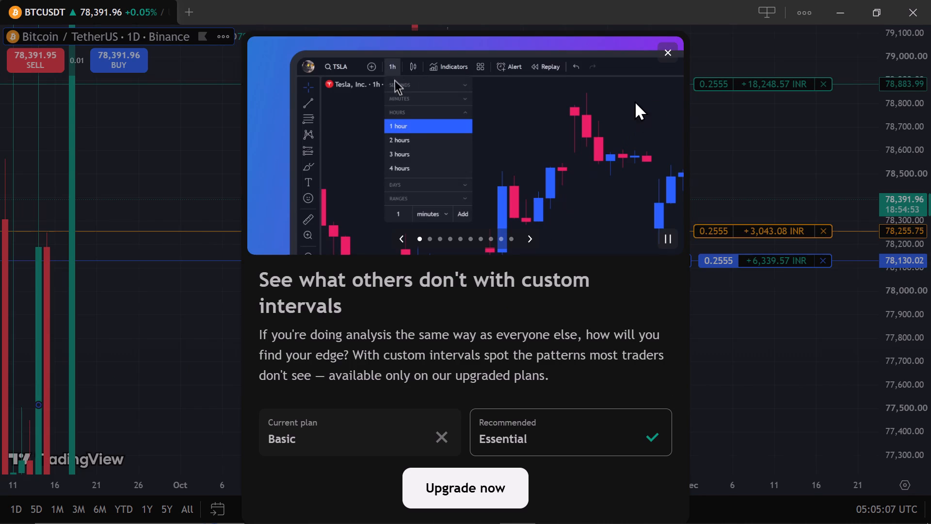
Dismiss the upgrade offer and examine the daily BTCUSDT candles around the trade markers and the take-profit and stop-loss levels.
left_click(670, 49)
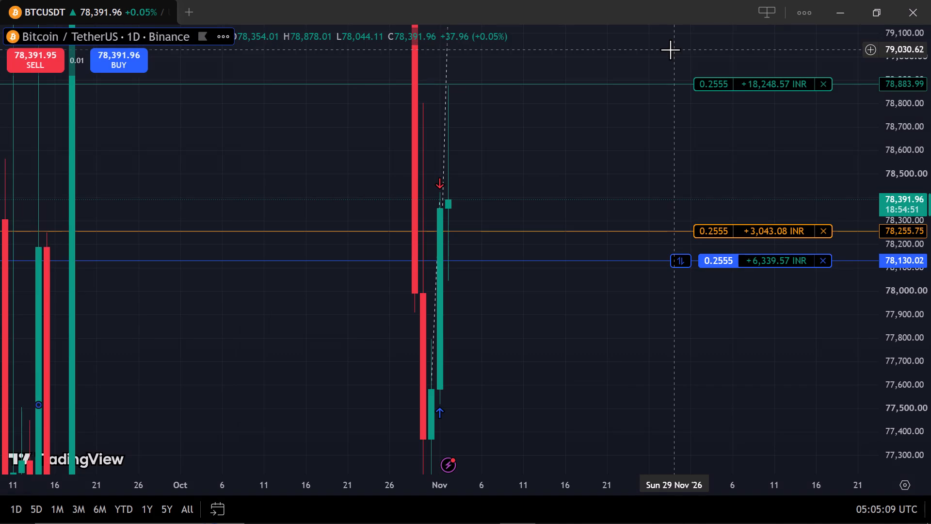
left_click_drag(635, 182, 642, 370)
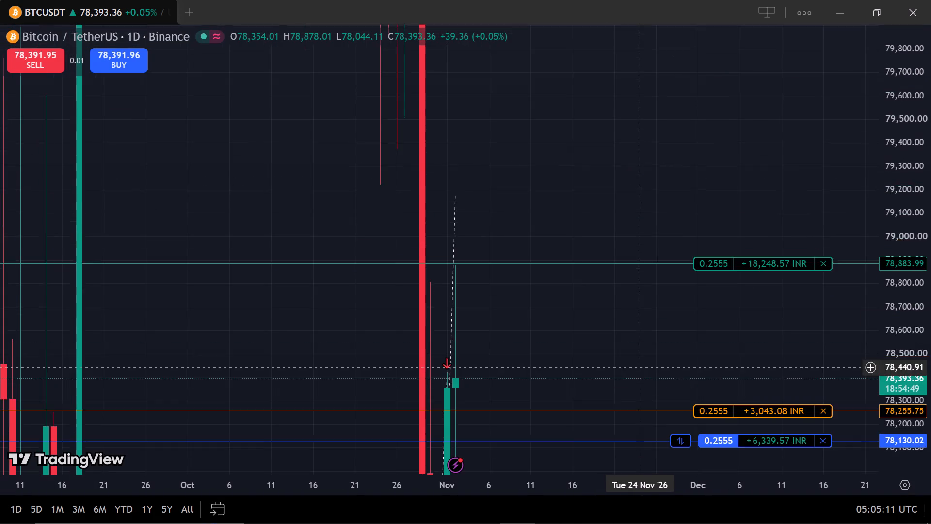
left_click_drag(642, 370, 641, 240)
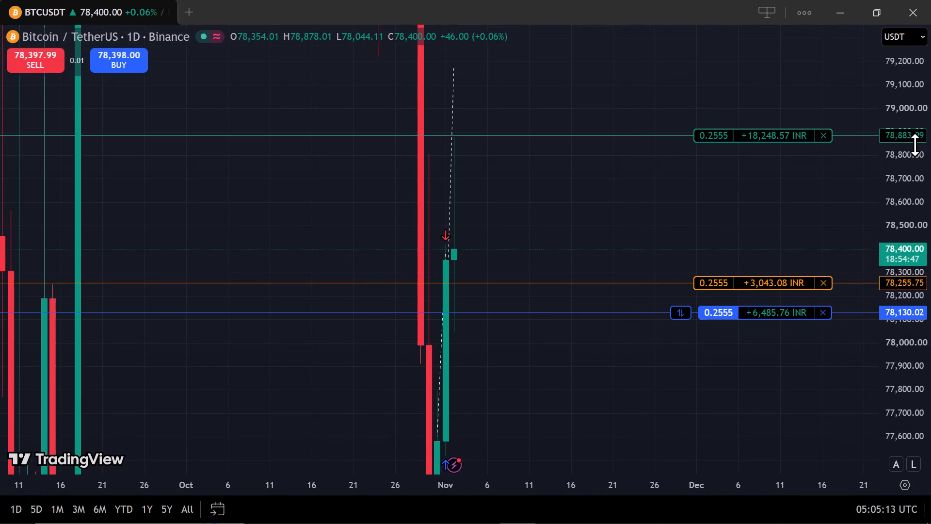
left_click_drag(914, 145, 898, 394)
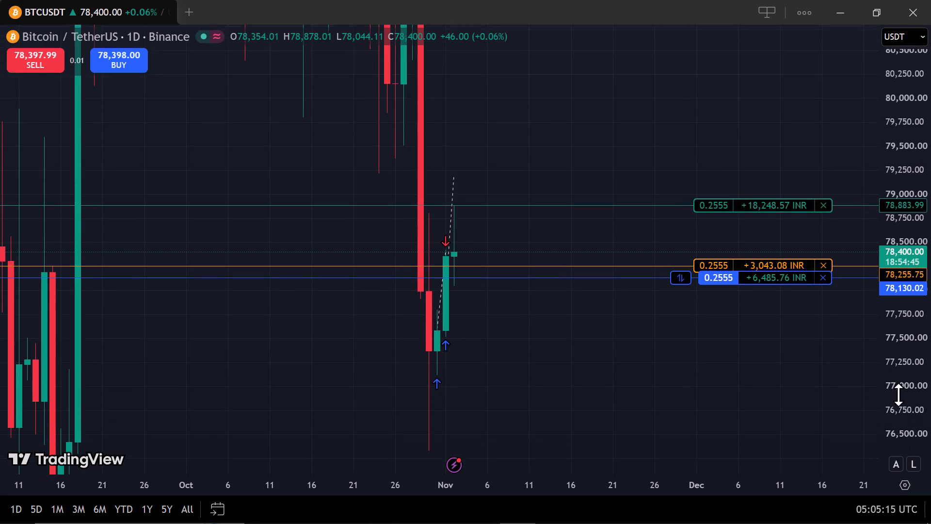
left_click_drag(898, 394, 895, 405)
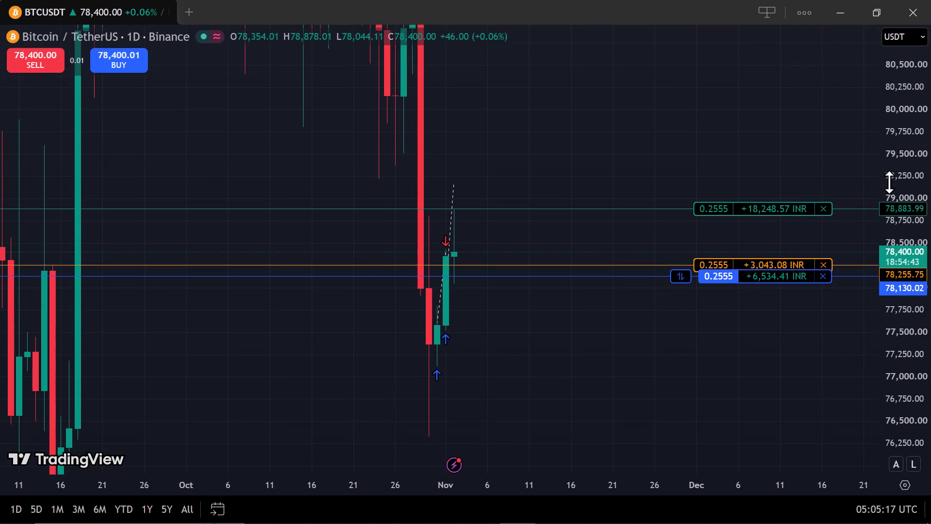
left_click_drag(901, 126, 919, 125)
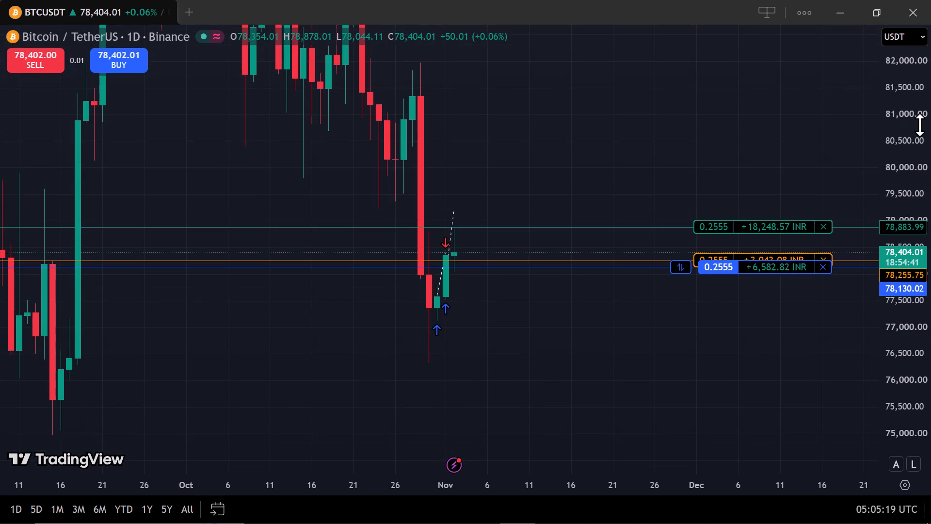
left_click_drag(919, 125, 922, 60)
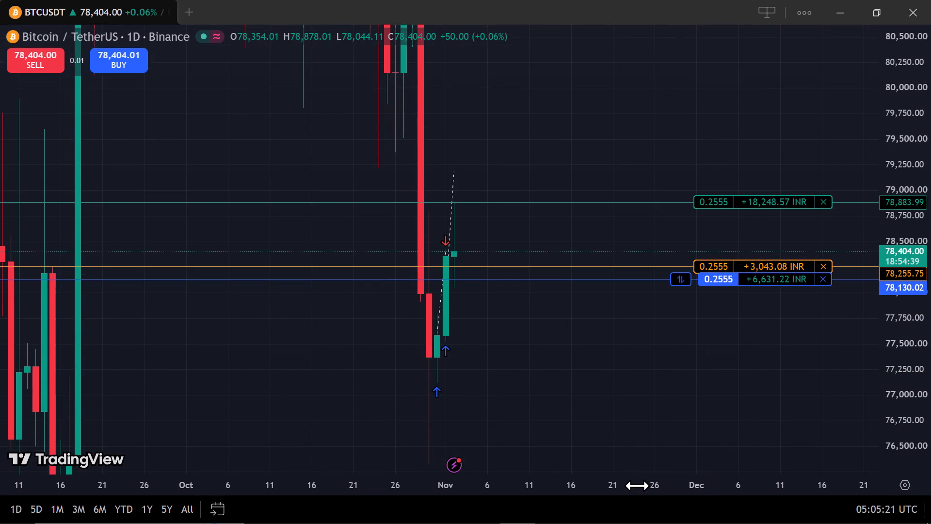
left_click_drag(637, 486, 389, 512)
left_click_drag(274, 413, 580, 426)
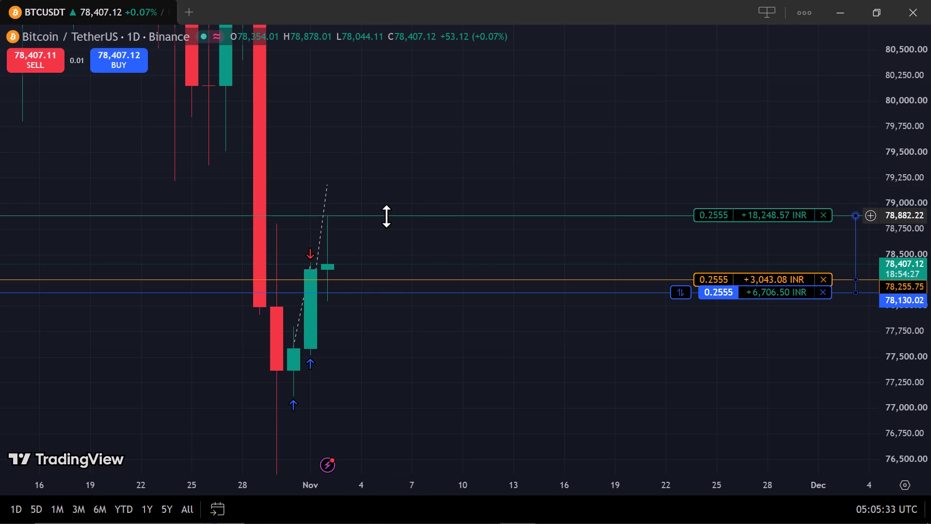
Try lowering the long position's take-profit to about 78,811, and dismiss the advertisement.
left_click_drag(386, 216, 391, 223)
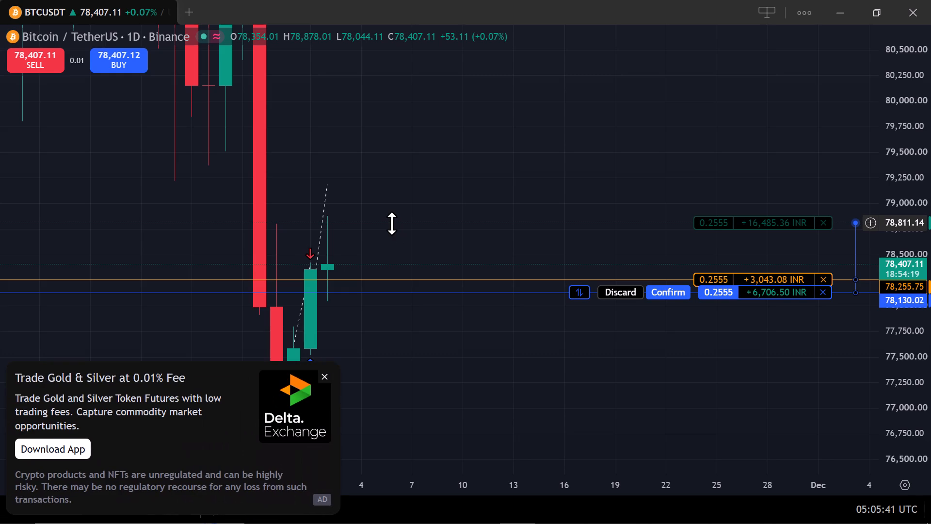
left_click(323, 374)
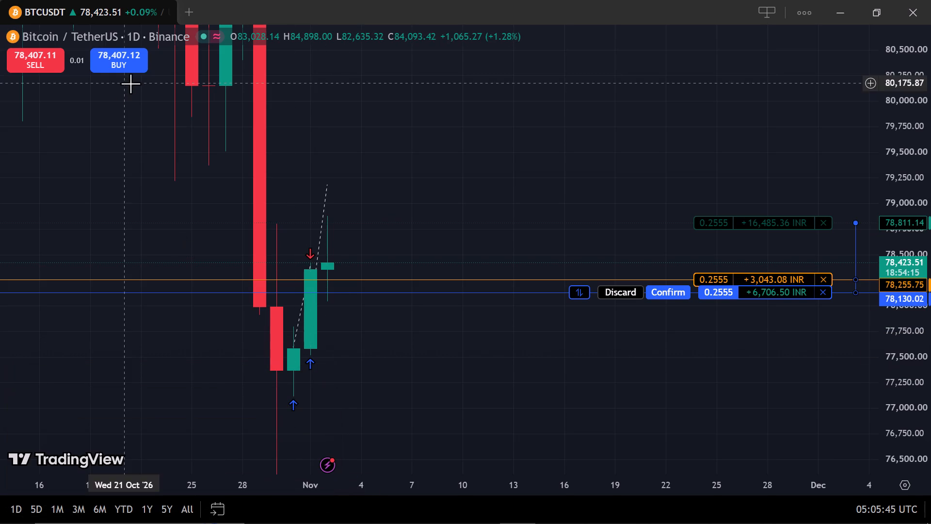
Change the BTCUSDT chart's interval to 60 minutes.
left_click(134, 34)
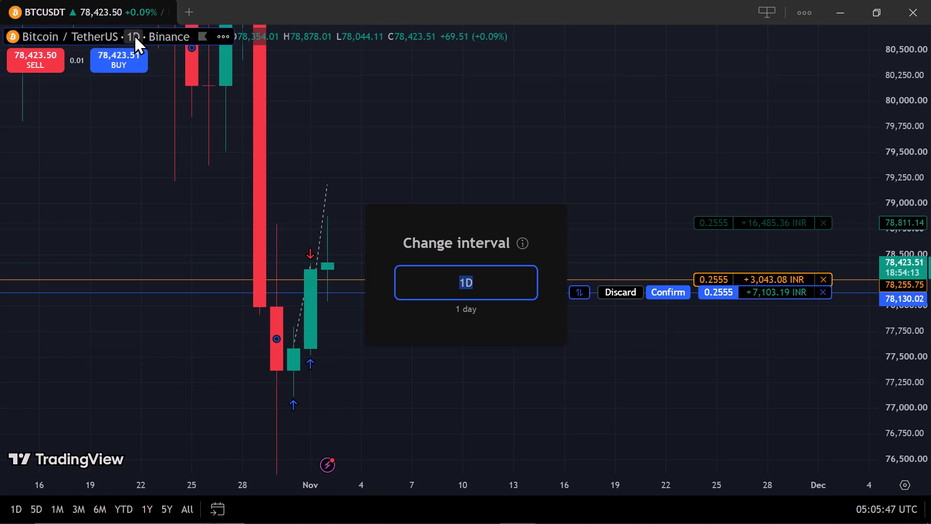
key("BackSpace")
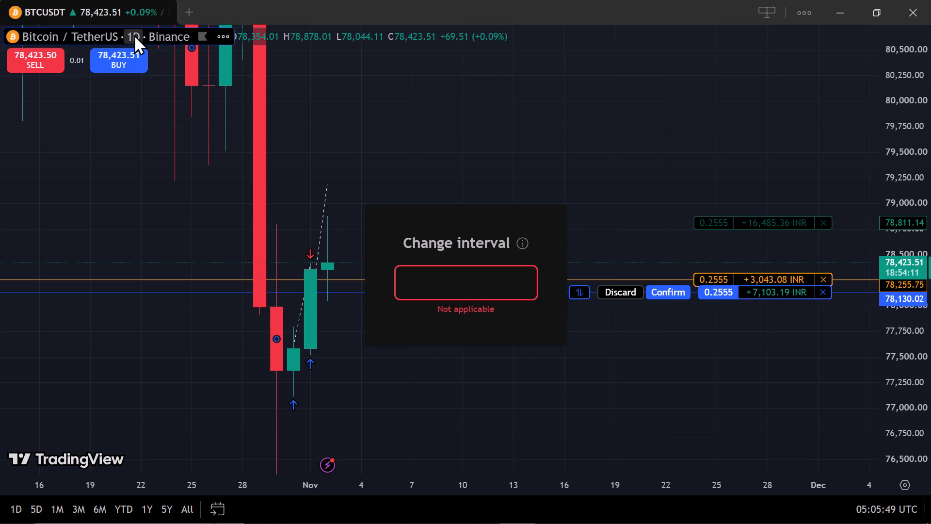
type("60")
key("Return")
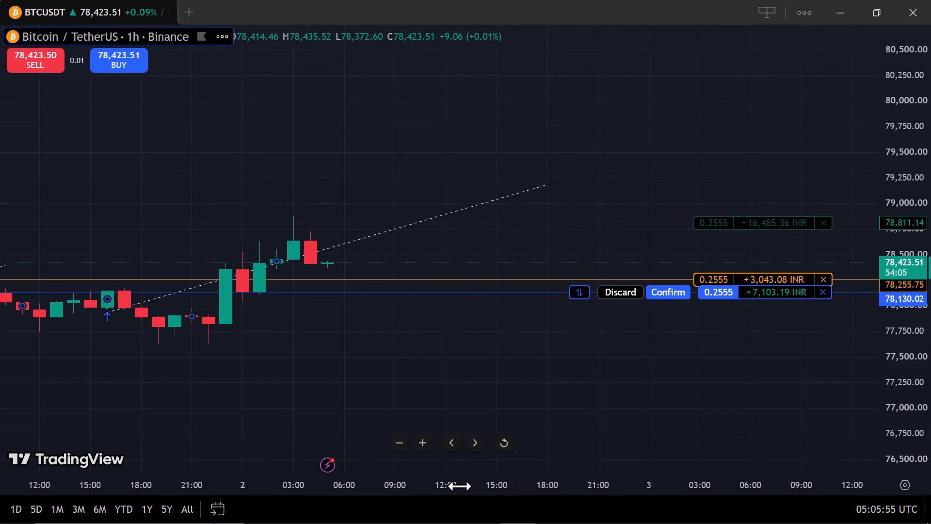
Examine the hourly candles from the earlier trade markers through to the latest price and the position's order levels.
left_click_drag(509, 486, 608, 492)
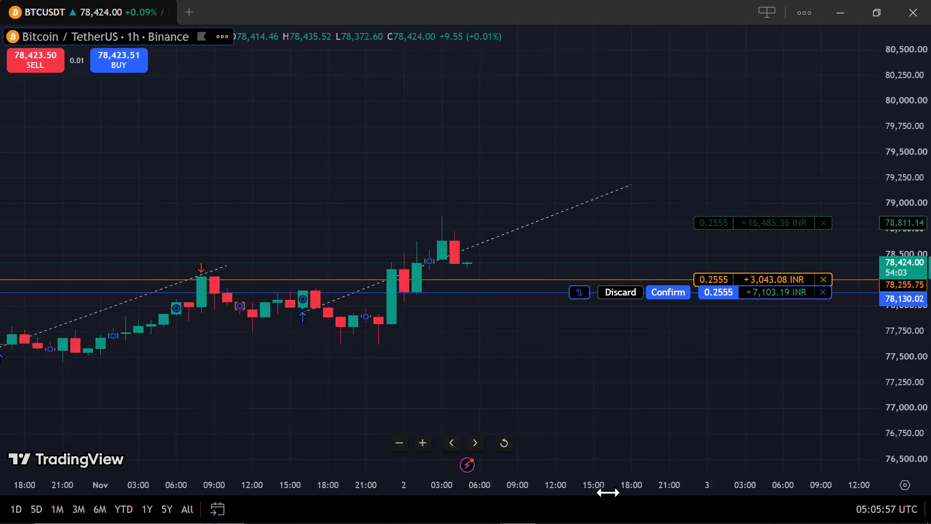
left_click_drag(608, 492, 626, 492)
left_click_drag(613, 303, 537, 349)
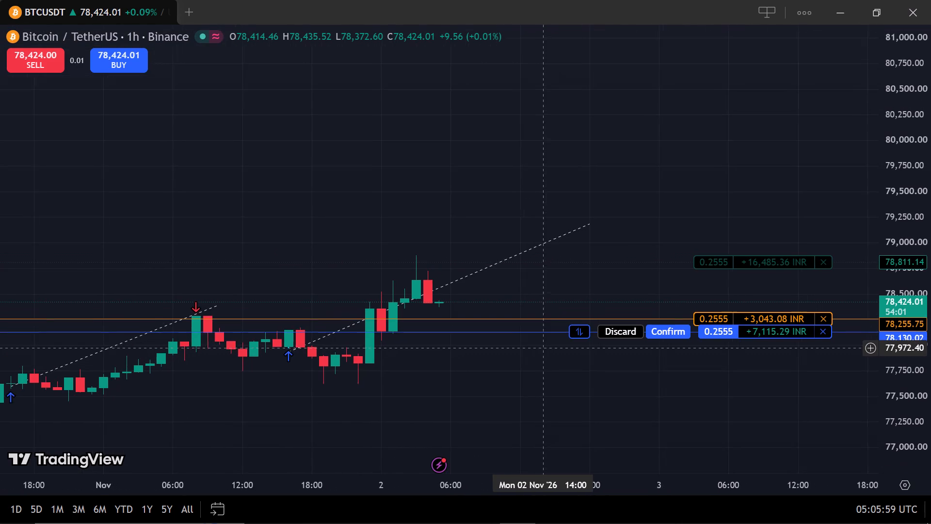
left_click_drag(537, 349, 481, 291)
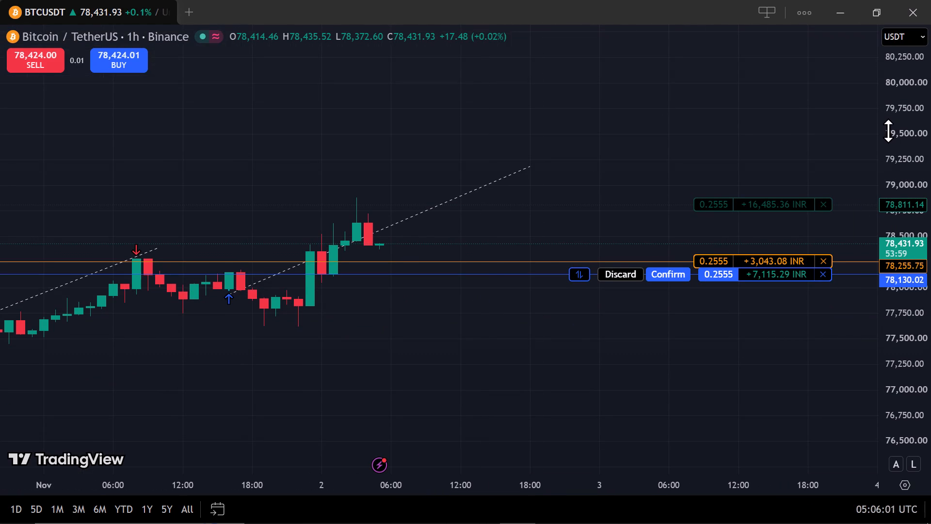
left_click_drag(887, 131, 887, 3)
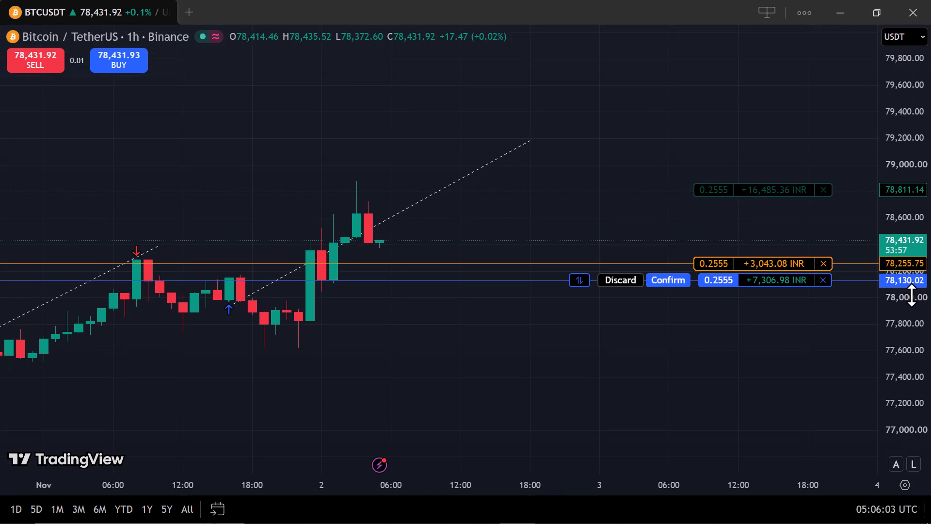
left_click_drag(911, 295, 910, 93)
left_click_drag(904, 360, 906, 195)
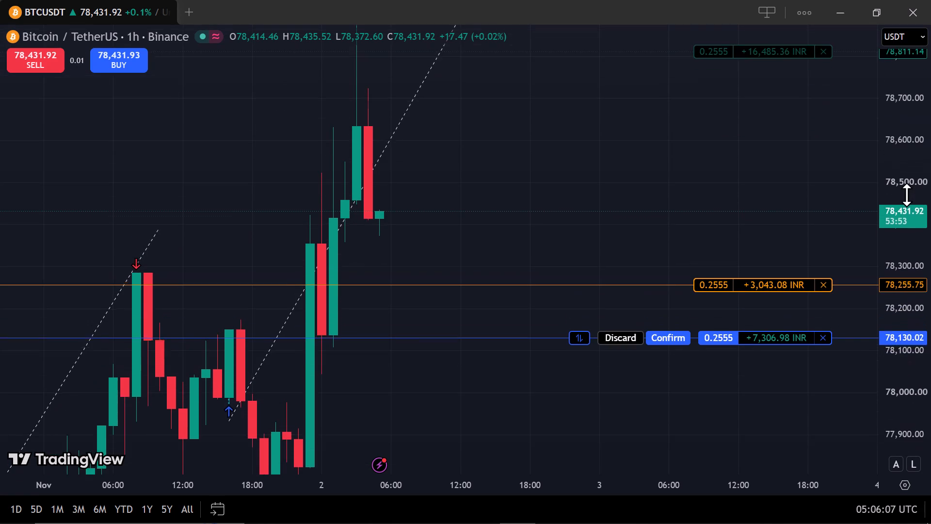
left_click_drag(906, 195, 927, 300)
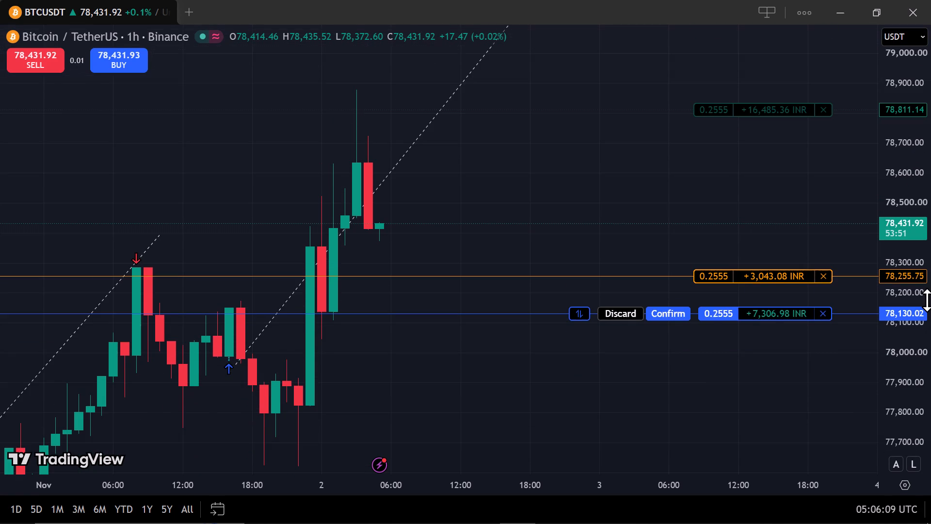
left_click_drag(927, 300, 926, 360)
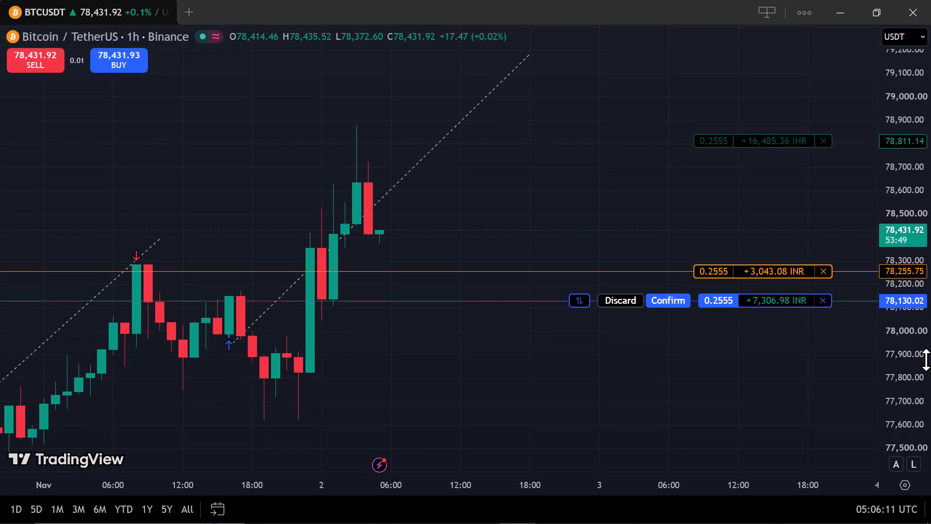
left_click_drag(926, 360, 926, 360)
left_click_drag(714, 409, 659, 427)
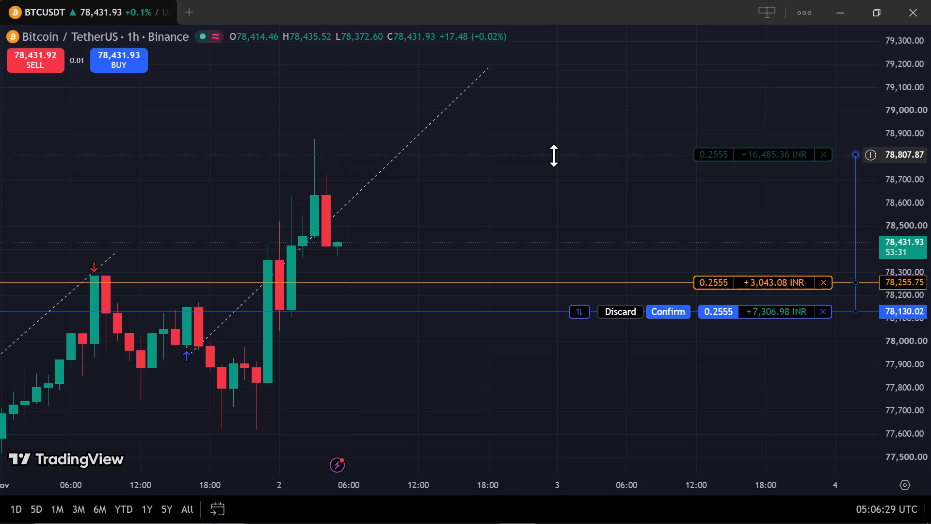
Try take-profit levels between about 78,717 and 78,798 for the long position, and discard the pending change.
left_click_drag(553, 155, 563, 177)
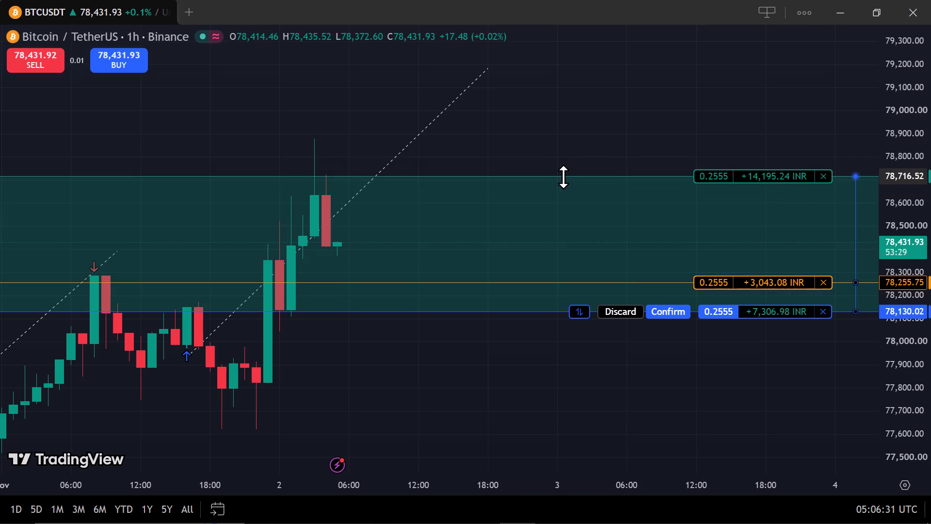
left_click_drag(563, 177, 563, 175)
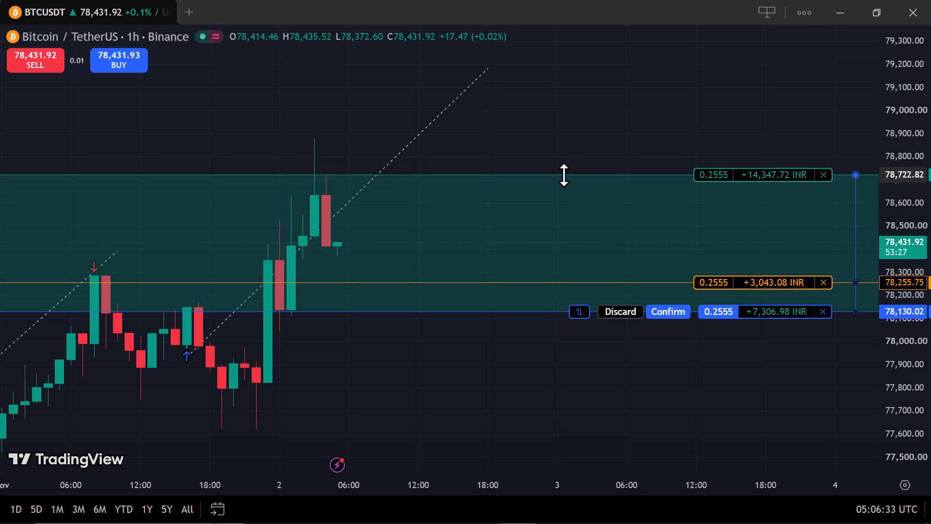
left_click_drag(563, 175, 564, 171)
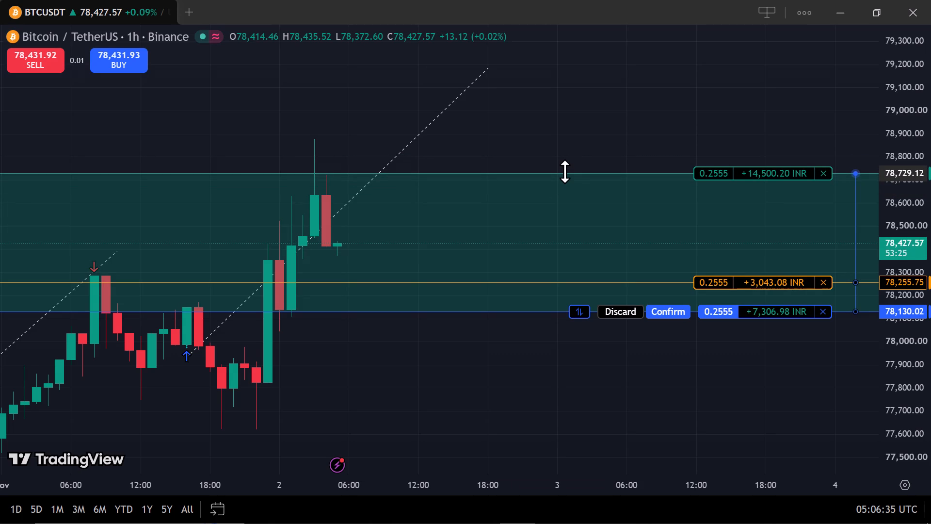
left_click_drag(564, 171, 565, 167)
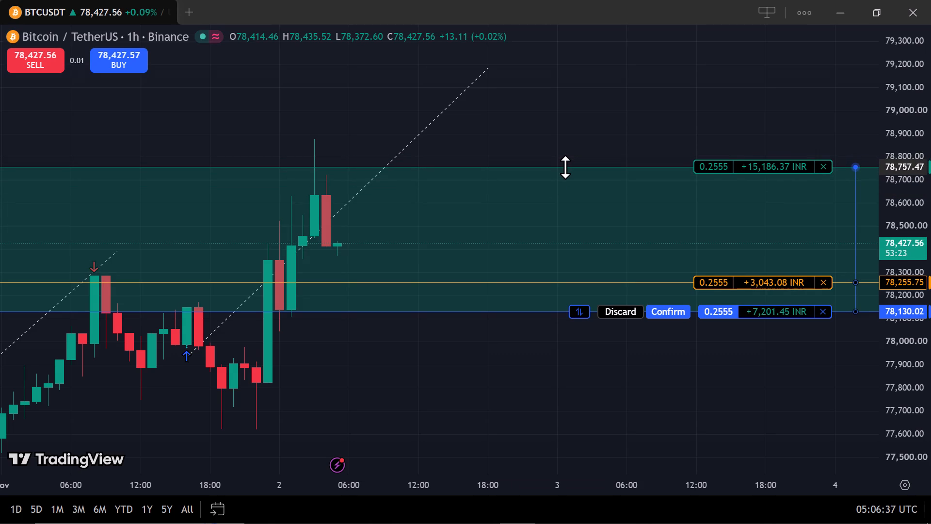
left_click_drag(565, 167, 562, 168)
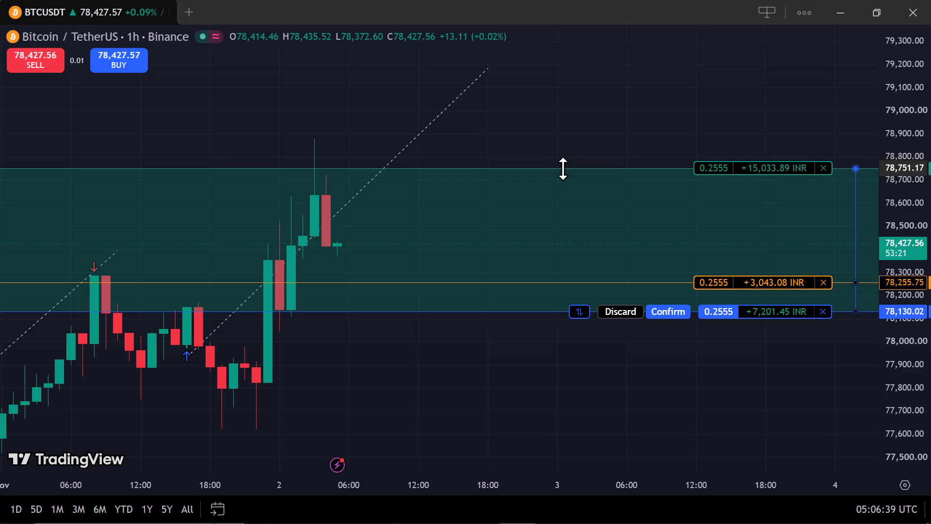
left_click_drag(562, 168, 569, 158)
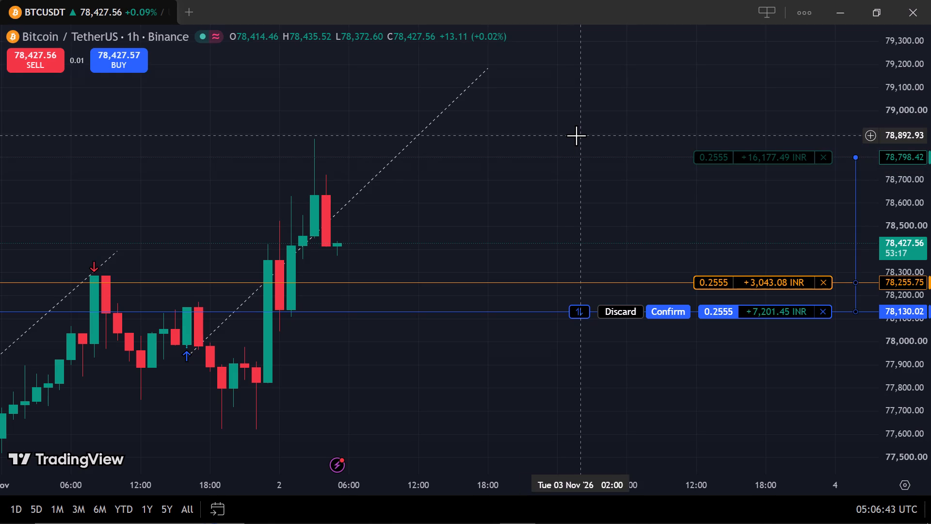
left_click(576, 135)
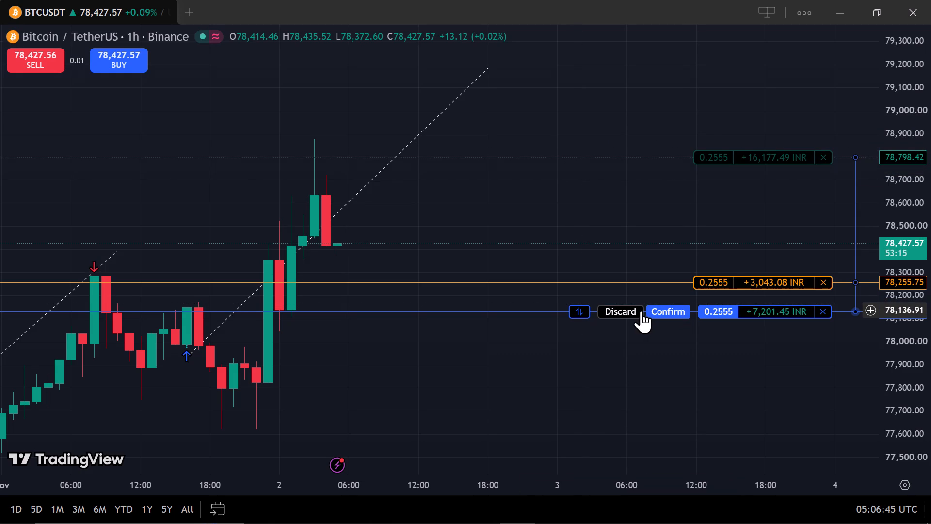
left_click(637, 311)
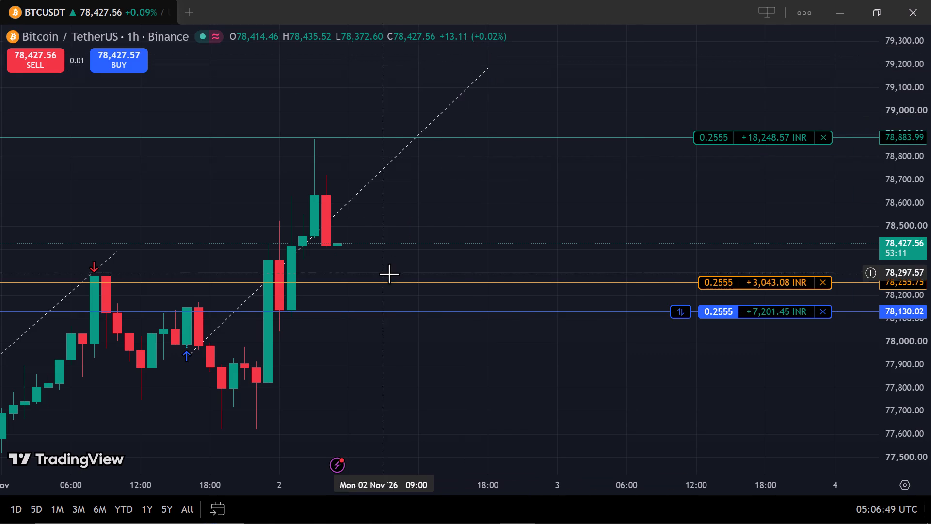
View the details of the open position's buy marker and examine the hourly candles around the entry.
left_click(187, 348)
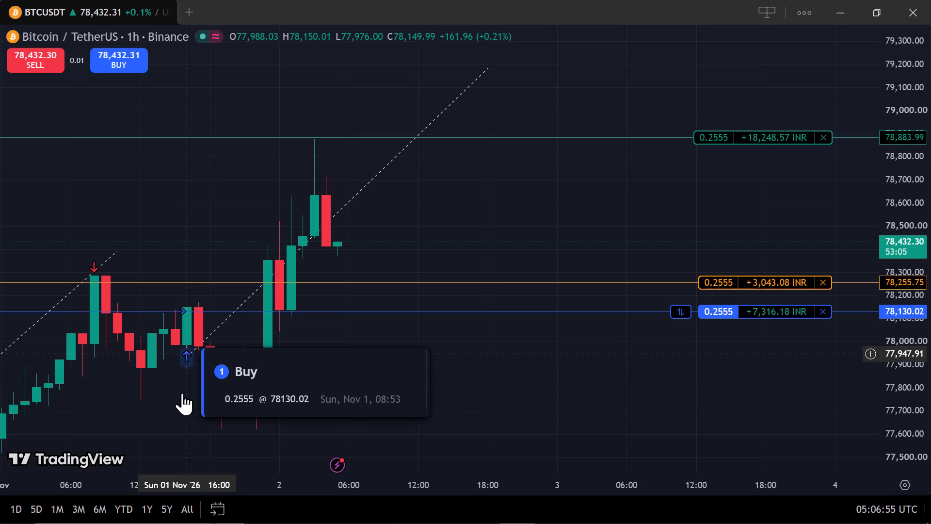
left_click_drag(168, 408, 189, 286)
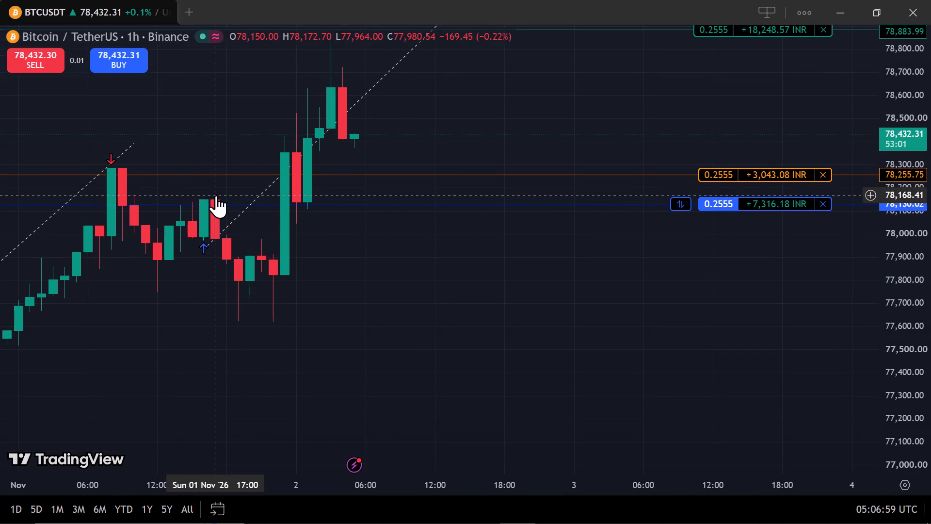
left_click_drag(216, 195, 215, 213)
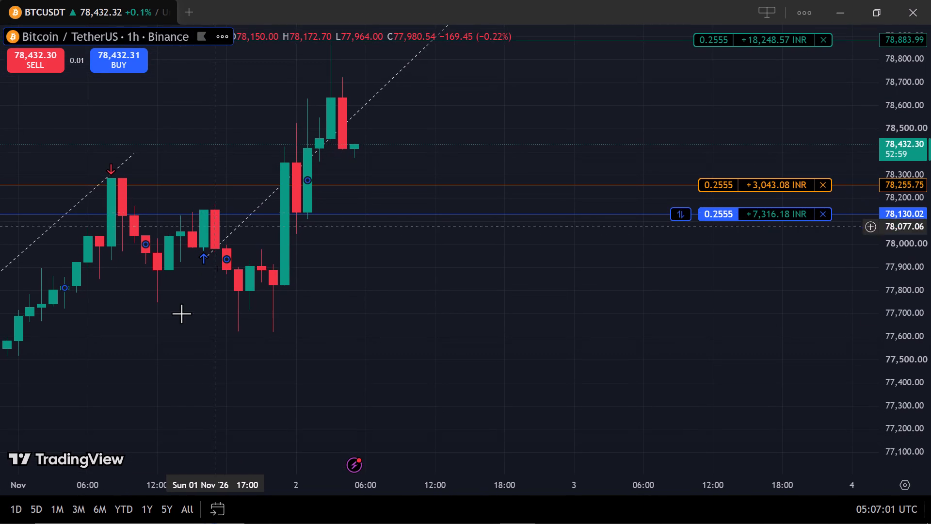
left_click(181, 315)
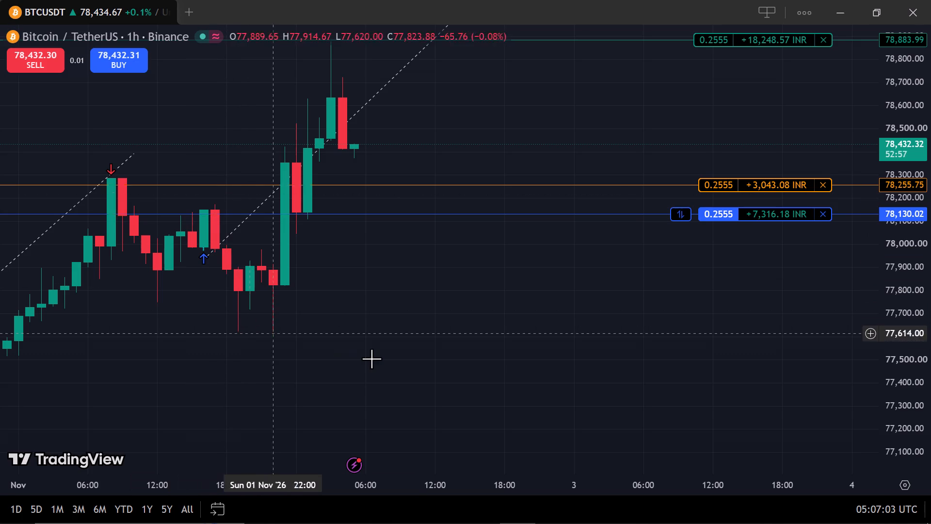
left_click_drag(371, 359, 478, 328)
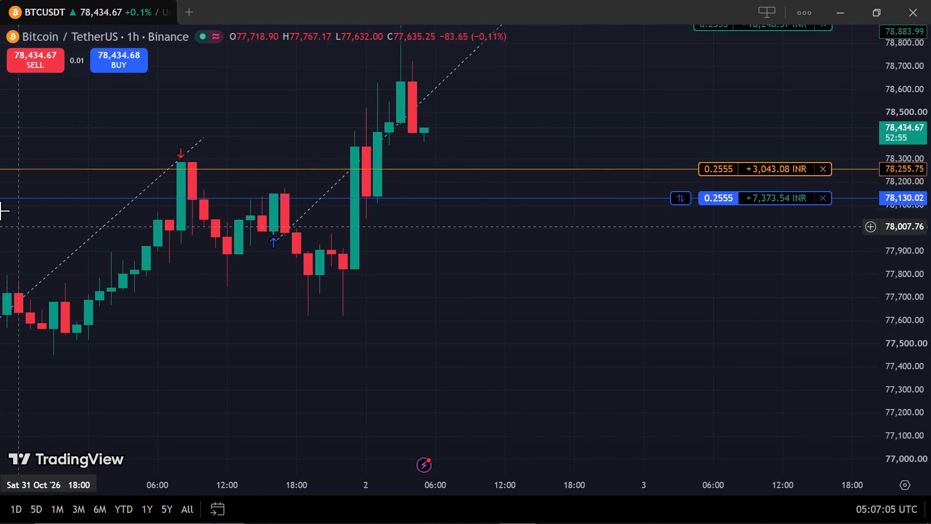
Exit the fullscreen chart view to bring back the drawing and trading tools.
left_click(3, 199)
key("Escape")
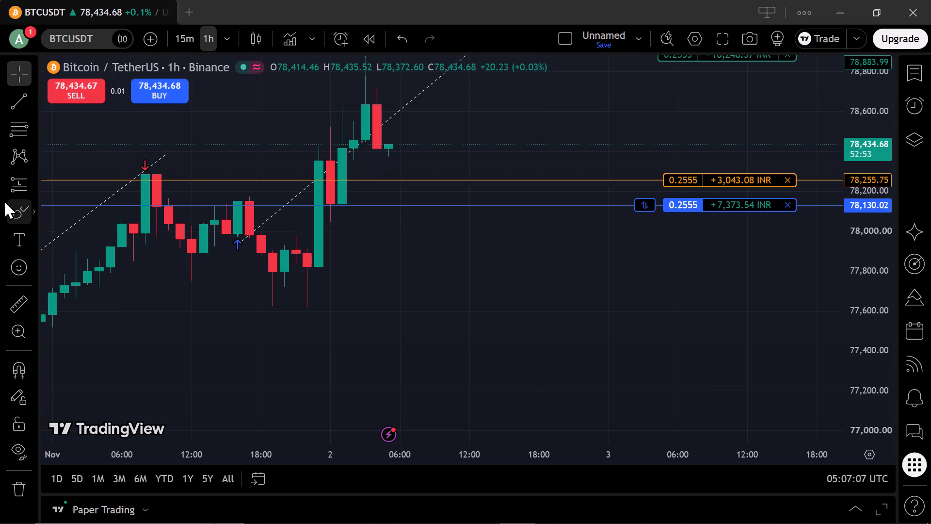
Draw a trend line from the buy marker at about 77,983 to the 1 November 22:00 candle's low at about 77,611.
left_click(20, 107)
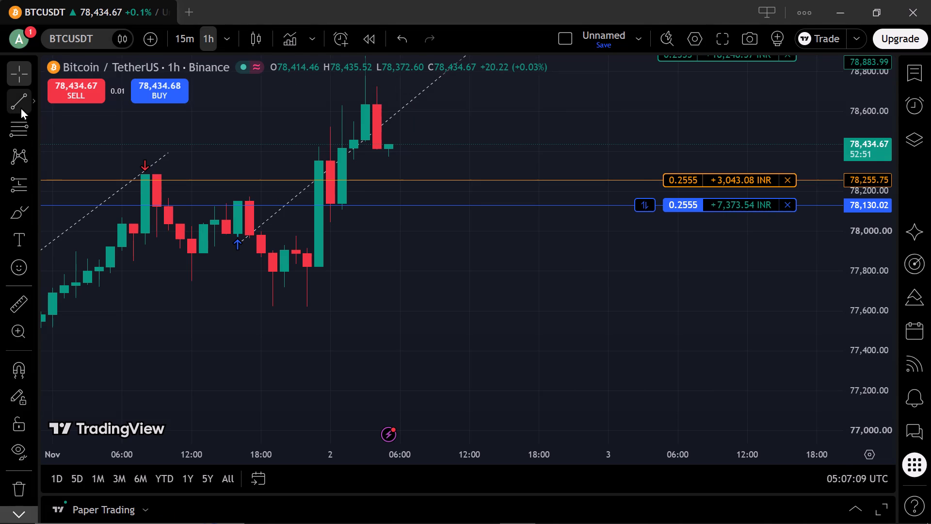
left_click(238, 235)
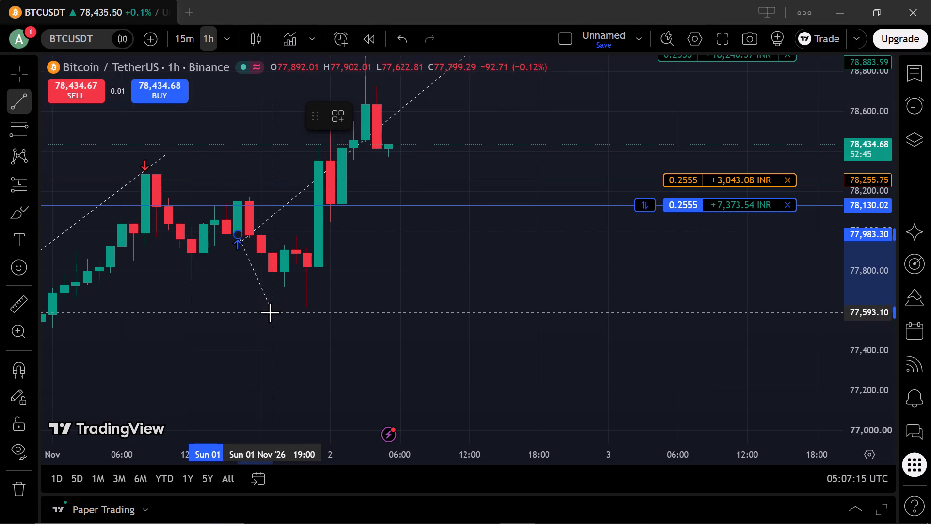
left_click(305, 309)
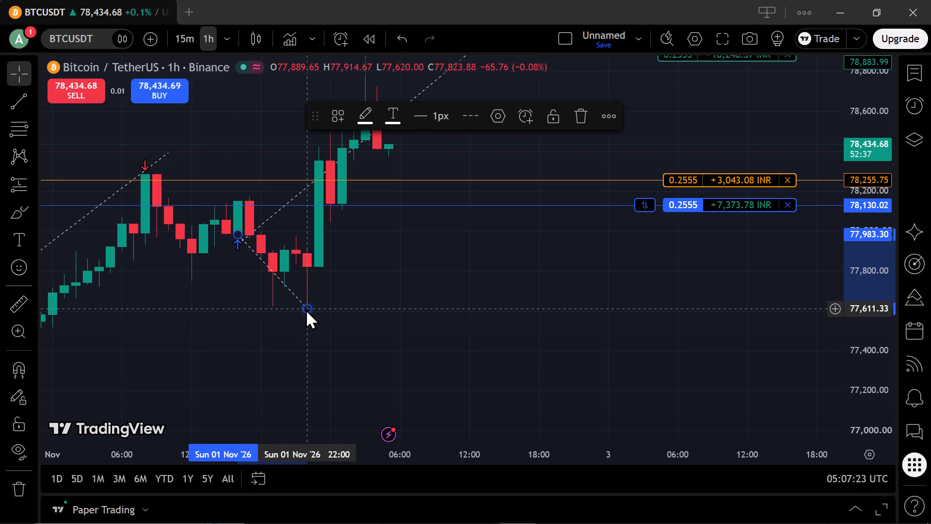
left_click(305, 309)
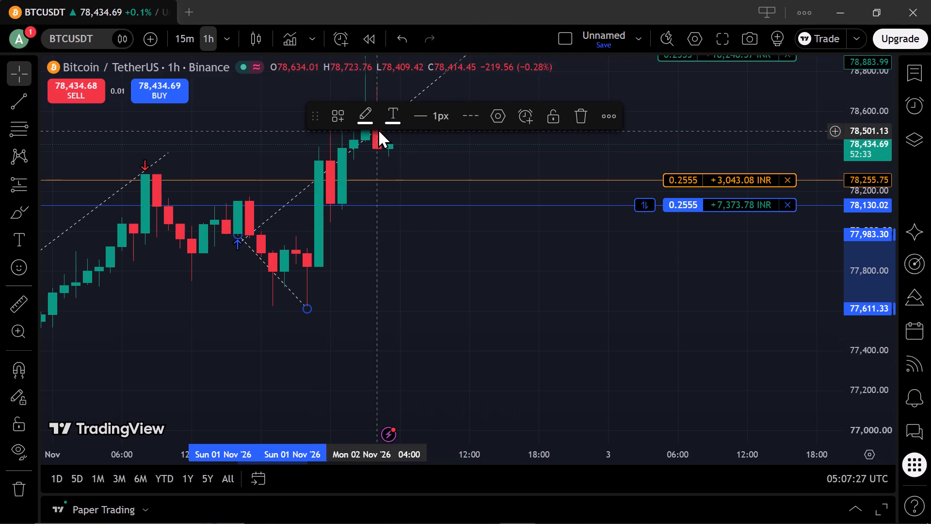
Style the new trend line as a green solid line, 2px thick.
left_click(392, 119)
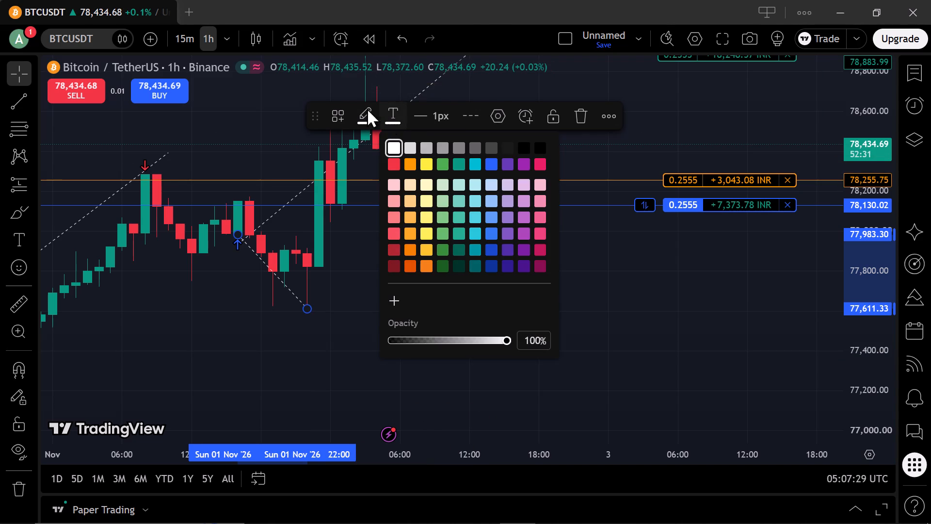
left_click(372, 122)
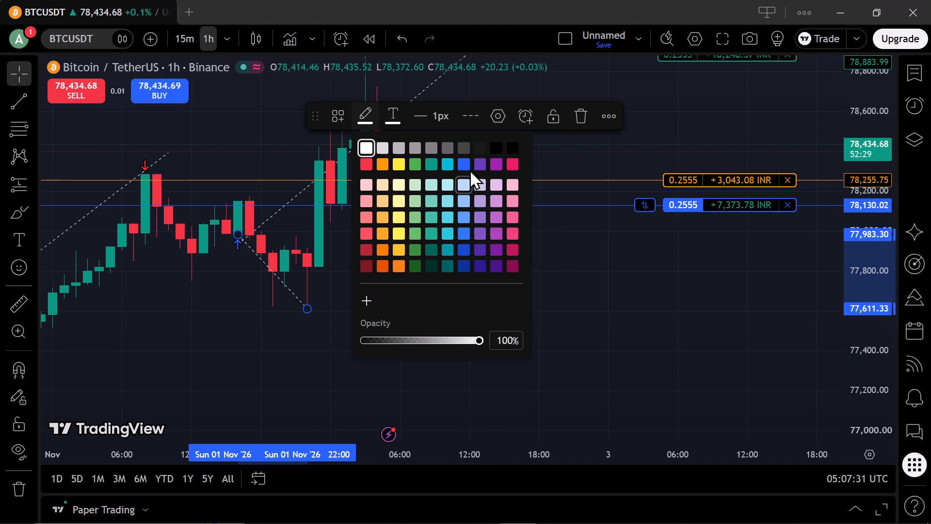
left_click(415, 163)
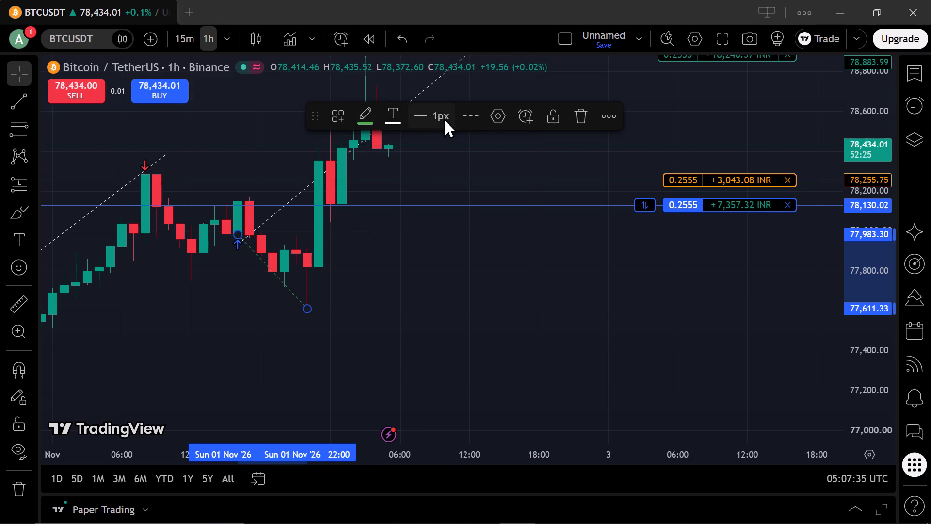
left_click(469, 113)
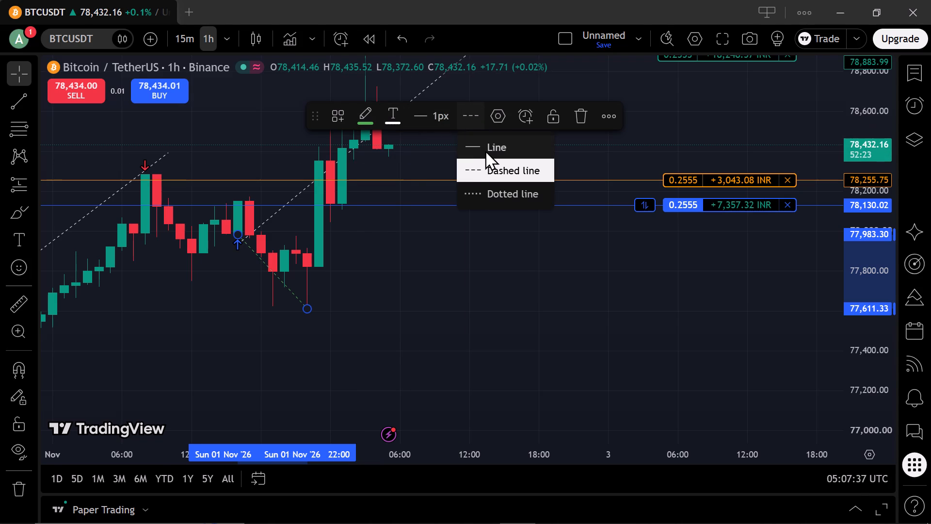
left_click(486, 149)
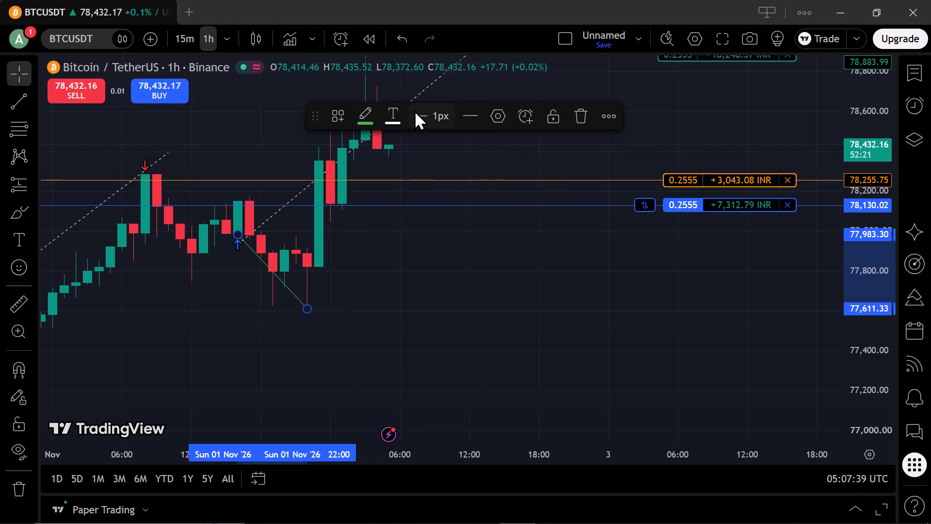
left_click(421, 110)
left_click(441, 176)
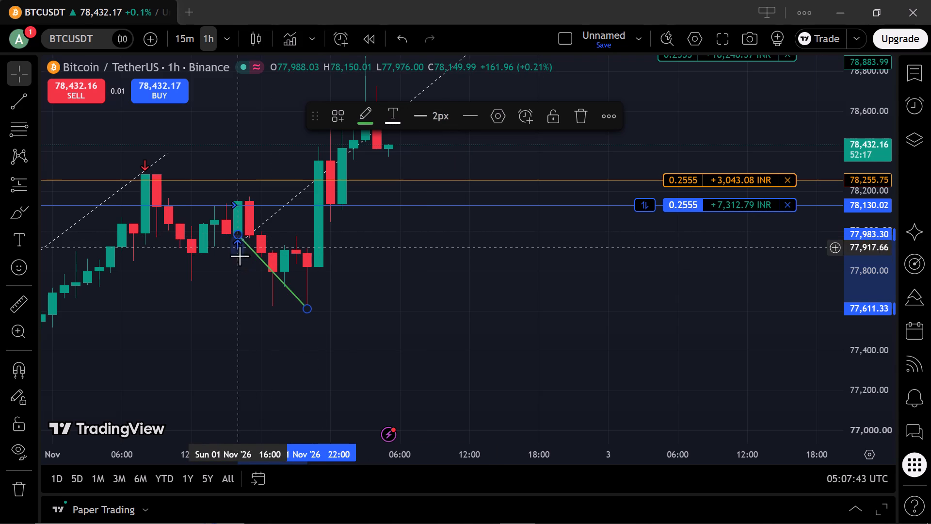
Try blue as the trend line's colour, and settle on a lighter green shade.
left_click(368, 115)
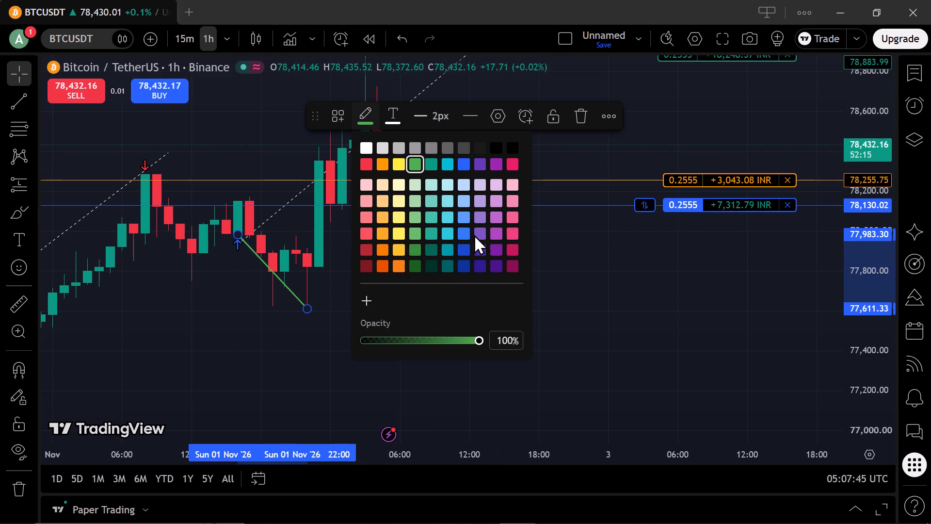
left_click(465, 234)
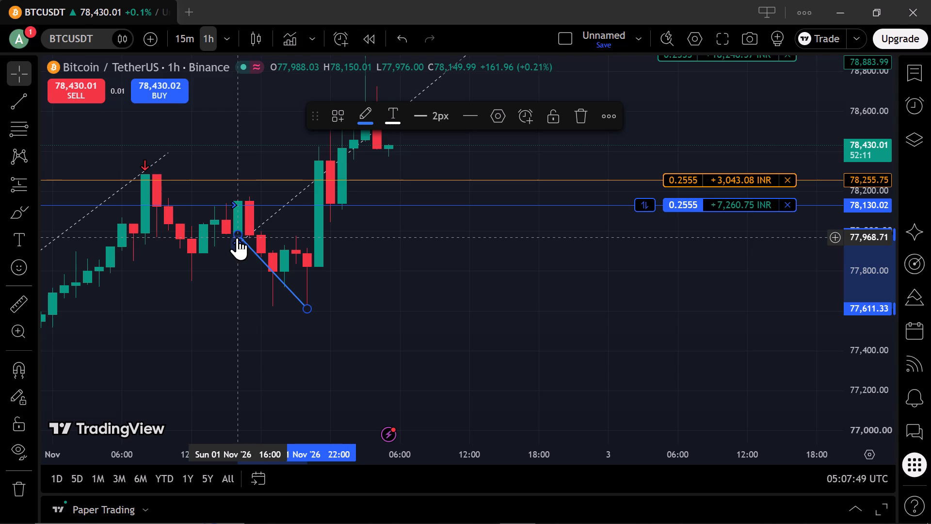
left_click(366, 118)
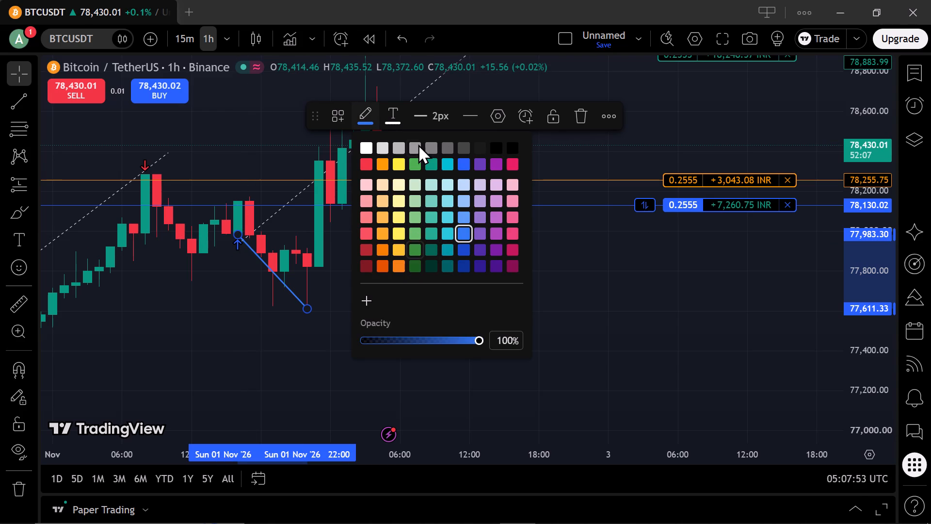
left_click(411, 228)
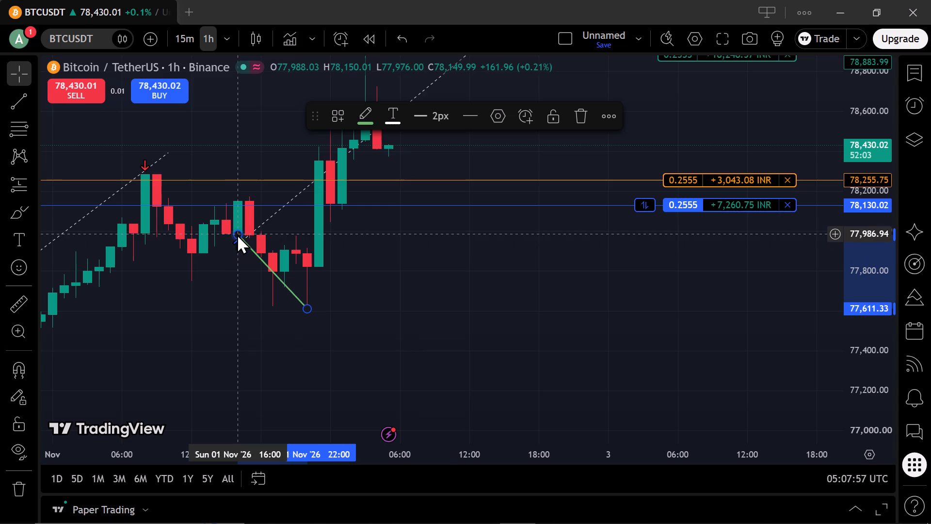
Move the falling trend line's ends below the candles, to about 77,739 at 16:00 and about 77,418 at 22:00.
left_click_drag(237, 234, 235, 267)
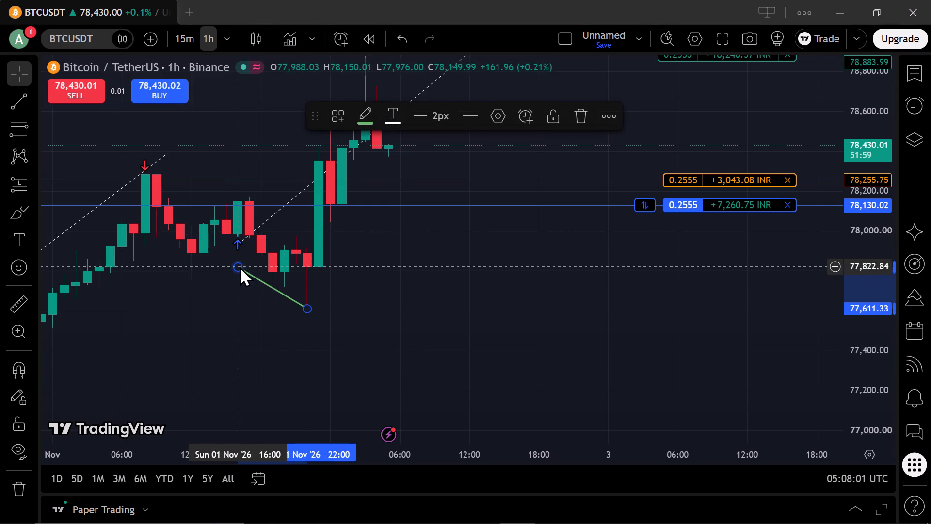
left_click_drag(240, 266, 235, 250)
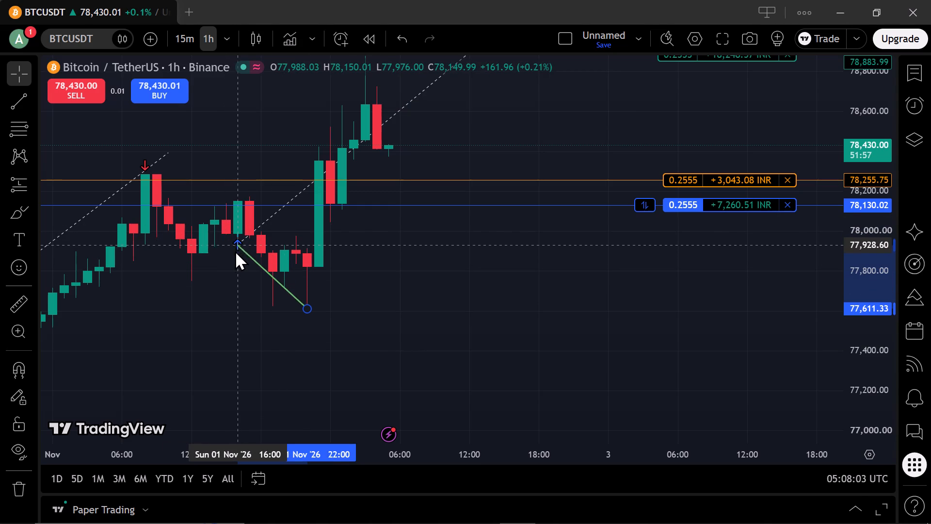
left_click_drag(235, 250, 238, 252)
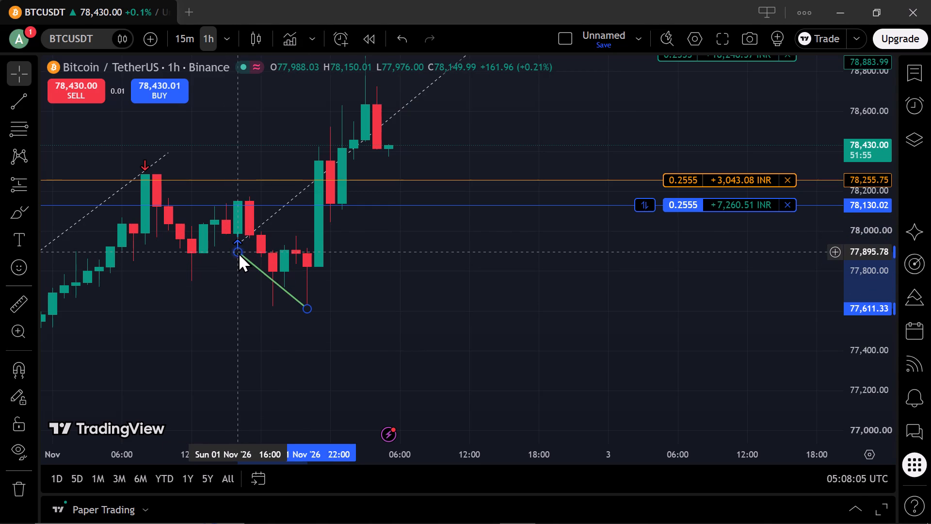
left_click_drag(309, 310, 307, 310)
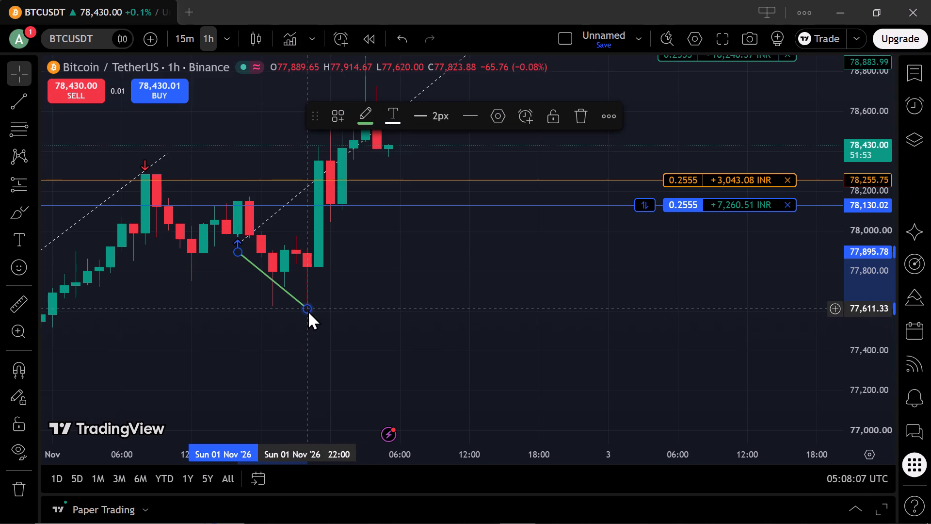
left_click_drag(307, 310, 295, 342)
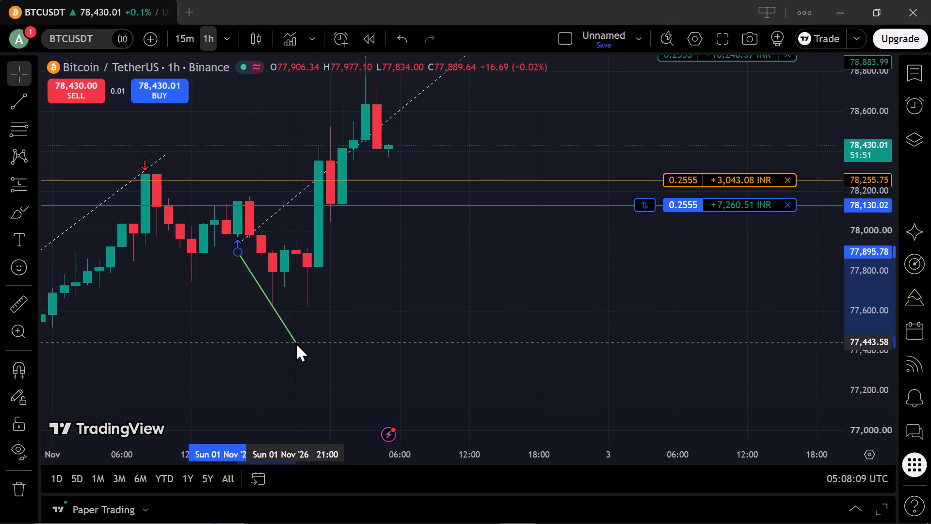
left_click_drag(295, 342, 305, 347)
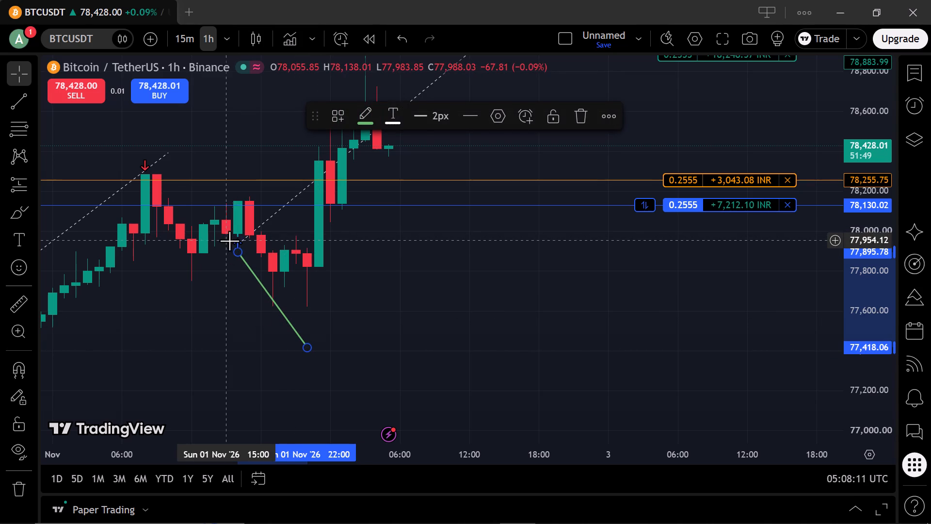
left_click_drag(239, 250, 243, 260)
left_click_drag(244, 245, 235, 272)
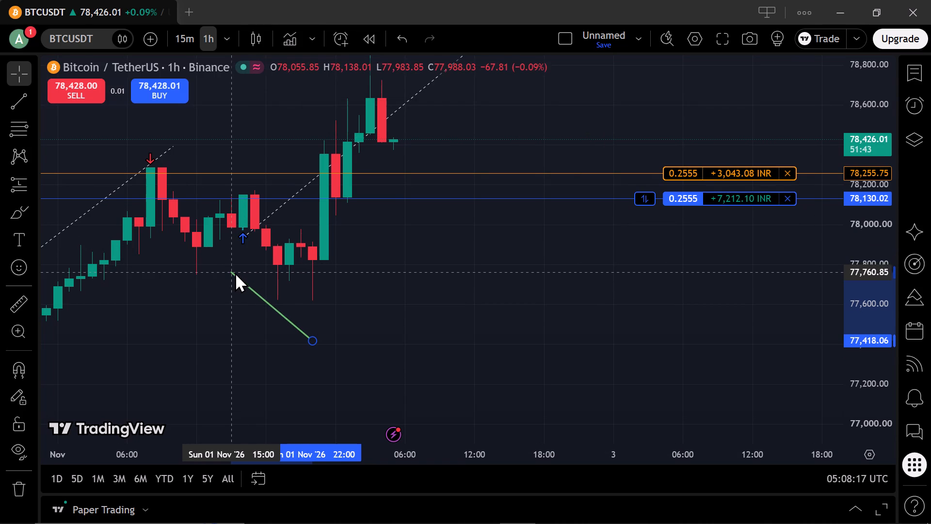
left_click_drag(235, 272, 239, 277)
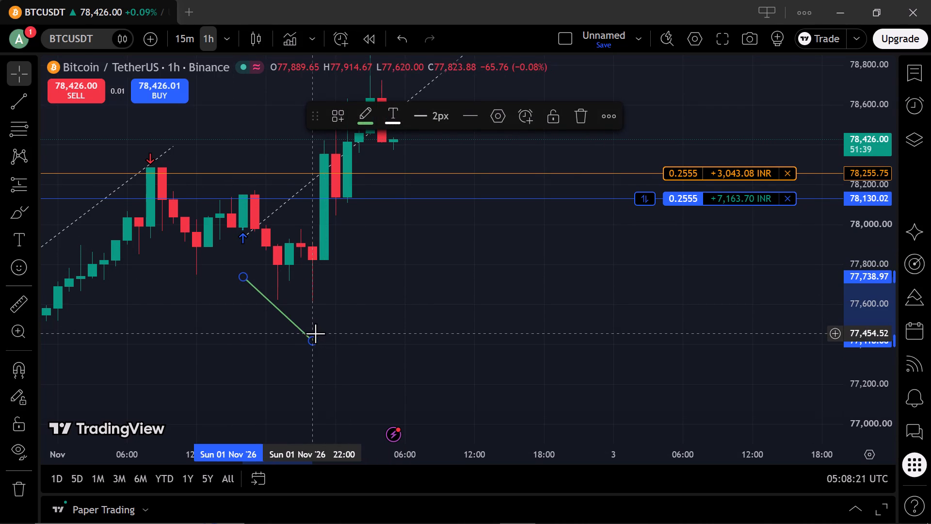
Draw a rising trend line from the falling line's lower end at about 77,429 to about 77,994 at 2 November 05:00.
left_click(23, 104)
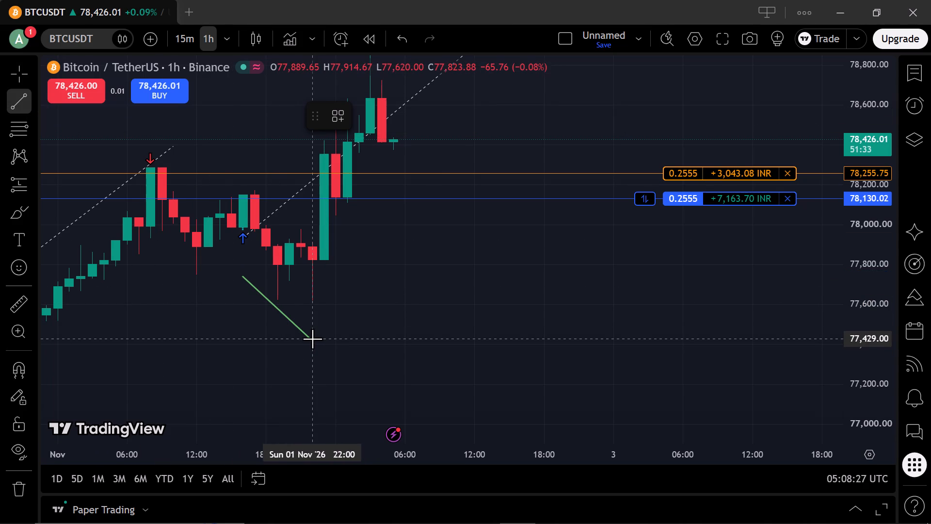
left_click(312, 339)
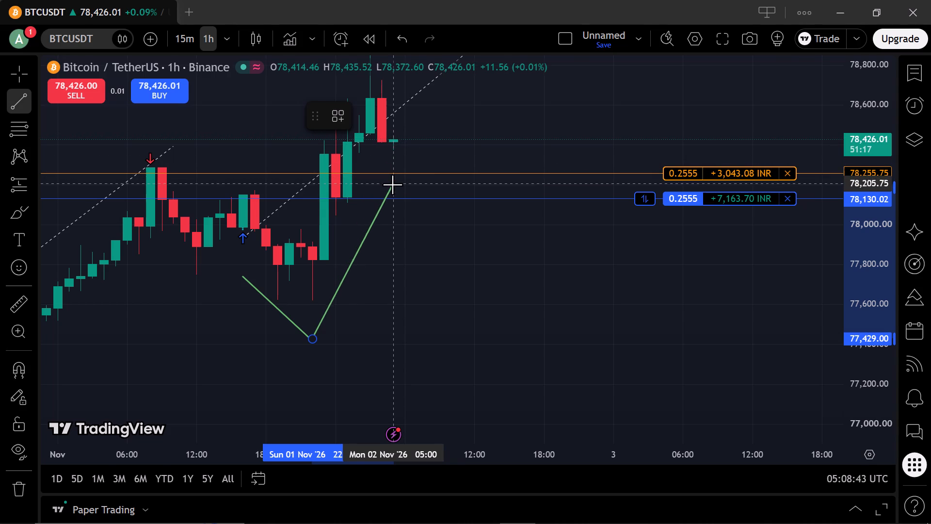
left_click(396, 226)
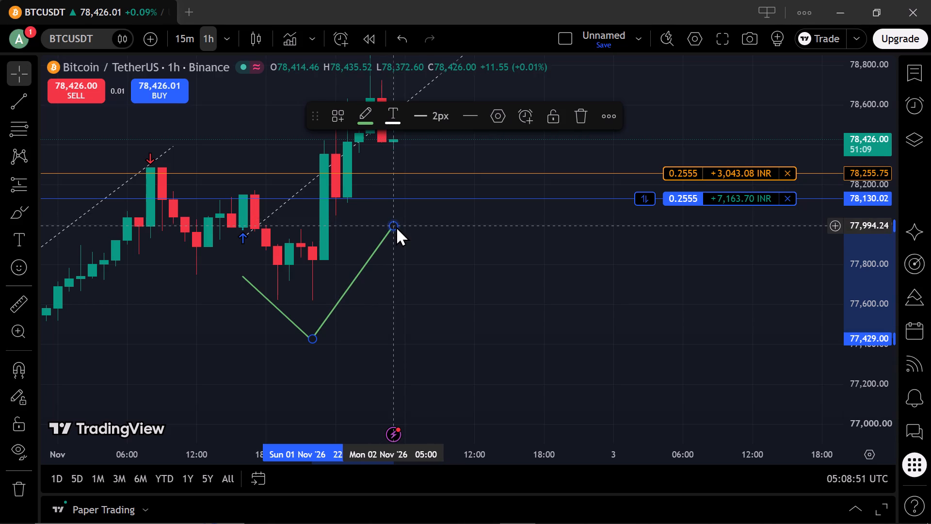
left_click(530, 356)
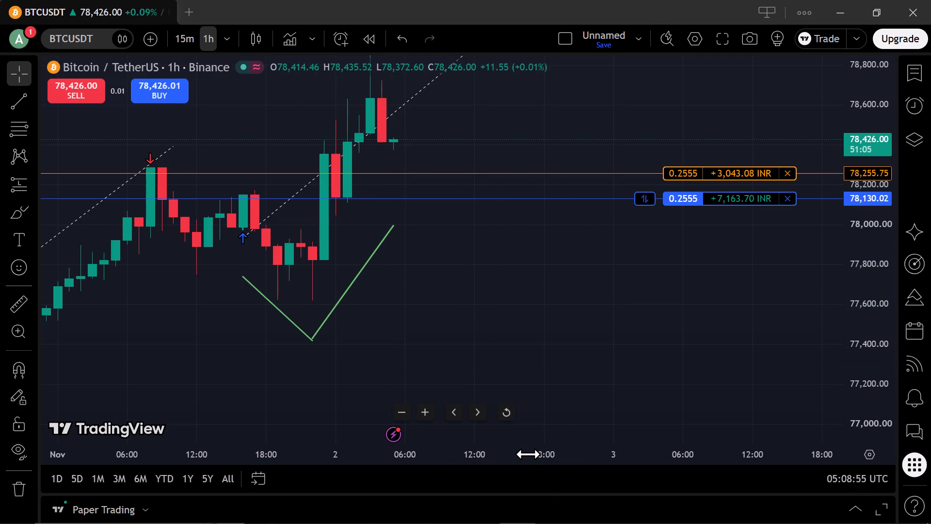
Shift the whole falling trend line lower, so it runs from about 77,586 at 16:00 to about 77,265 at 22:00.
left_click_drag(528, 454, 54, 486)
left_click_drag(97, 325, 113, 325)
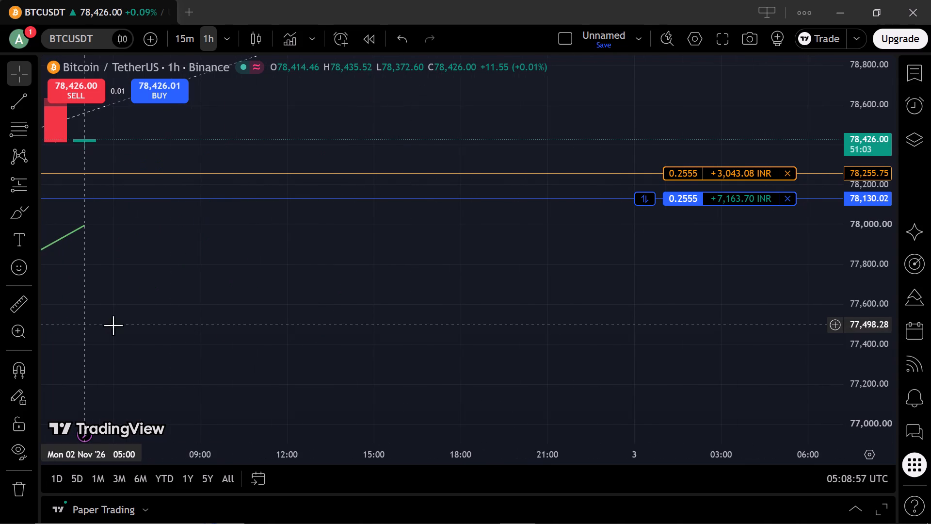
left_click_drag(113, 325, 502, 326)
left_click_drag(406, 350, 663, 312)
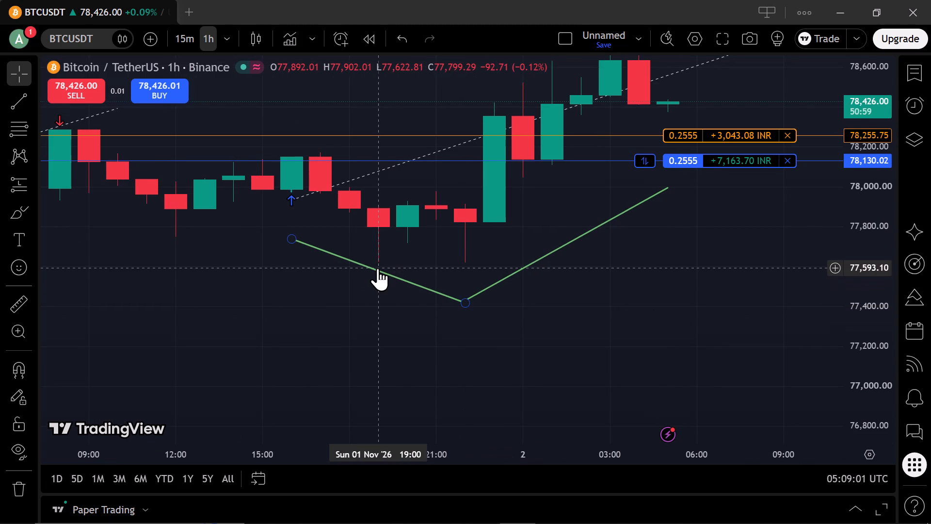
left_click_drag(376, 269, 369, 270)
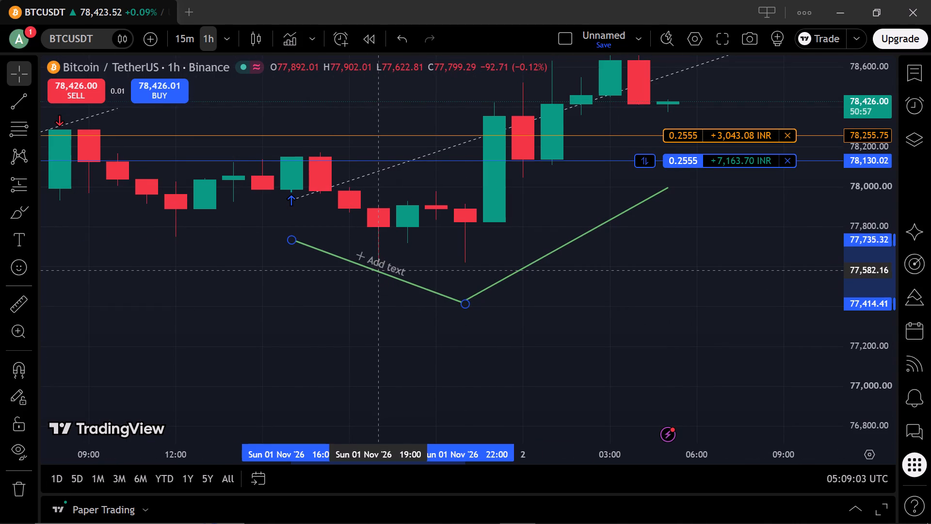
left_click_drag(369, 270, 362, 272)
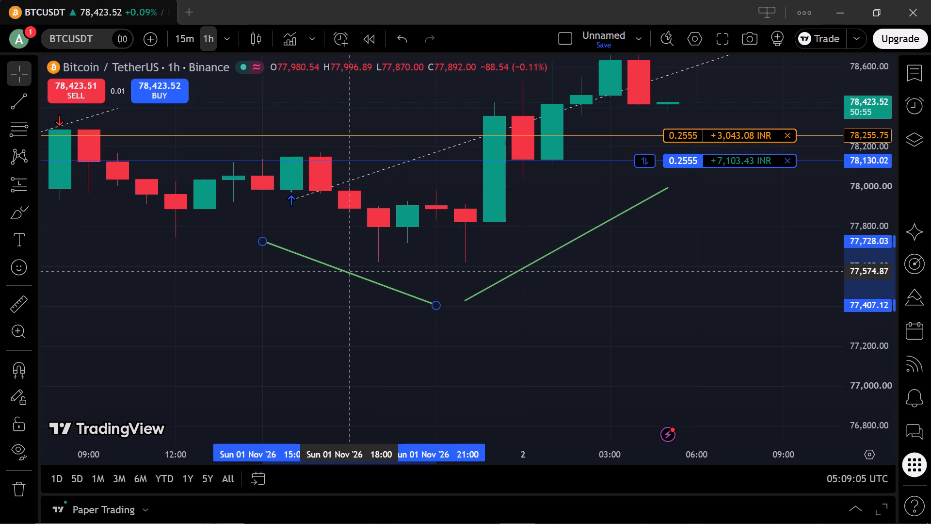
left_click_drag(362, 272, 372, 299)
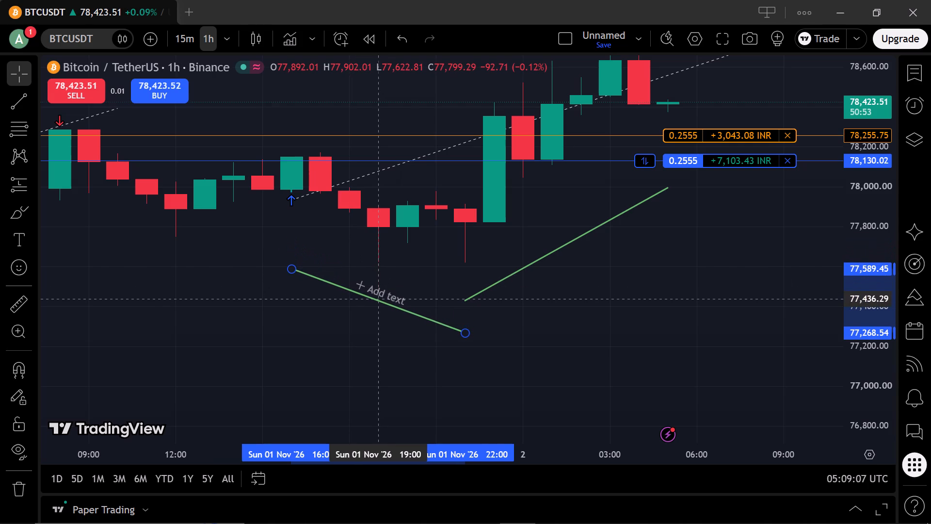
left_click_drag(372, 299, 371, 319)
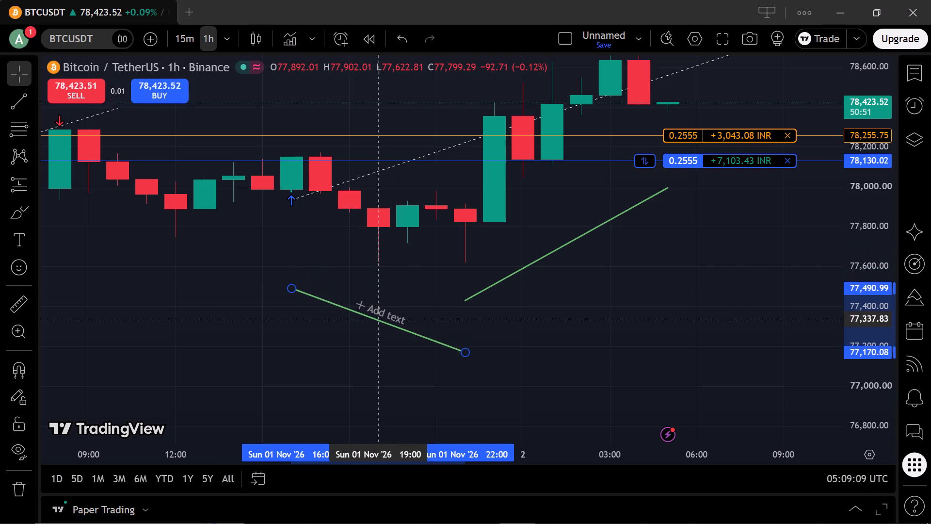
left_click_drag(371, 319, 368, 302)
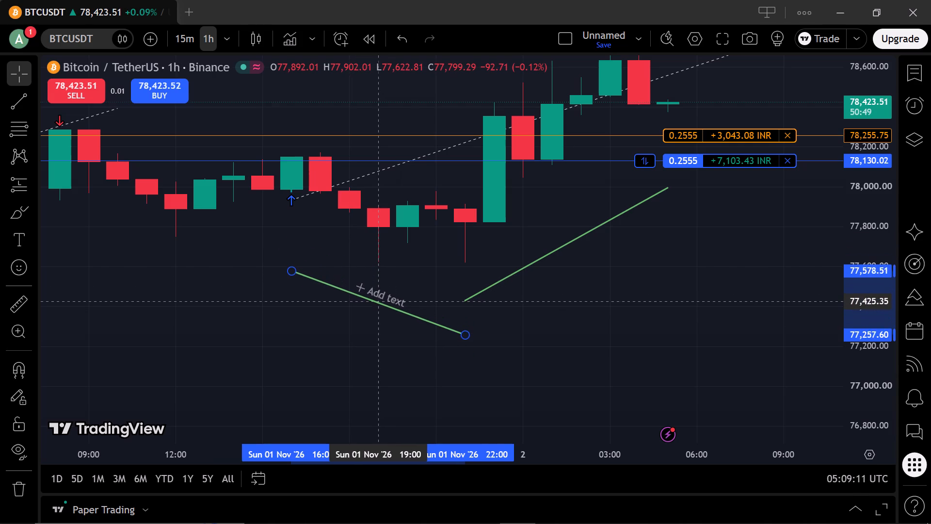
left_click_drag(368, 302, 368, 300)
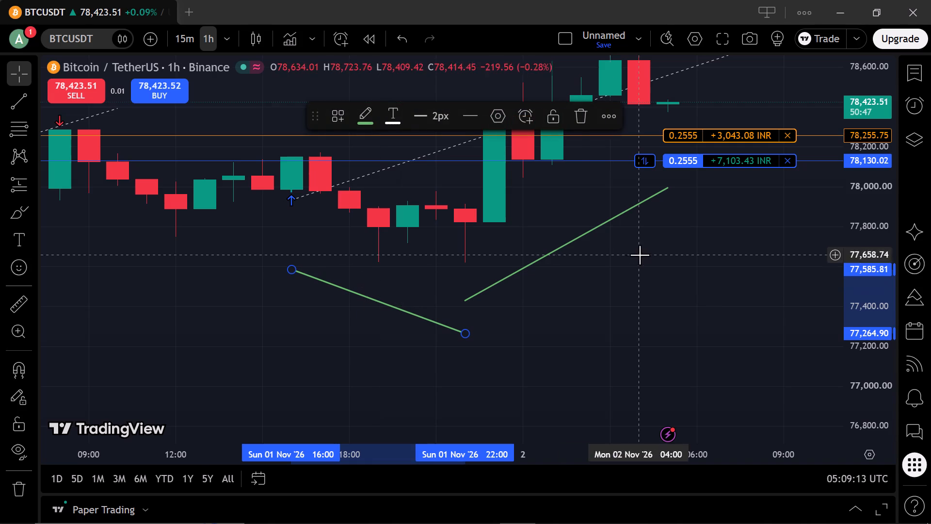
Shift the whole rising trend line lower, so it runs from about 77,261 at 22:00 to about 77,826 at 2 November 05:00.
left_click_drag(567, 242, 578, 251)
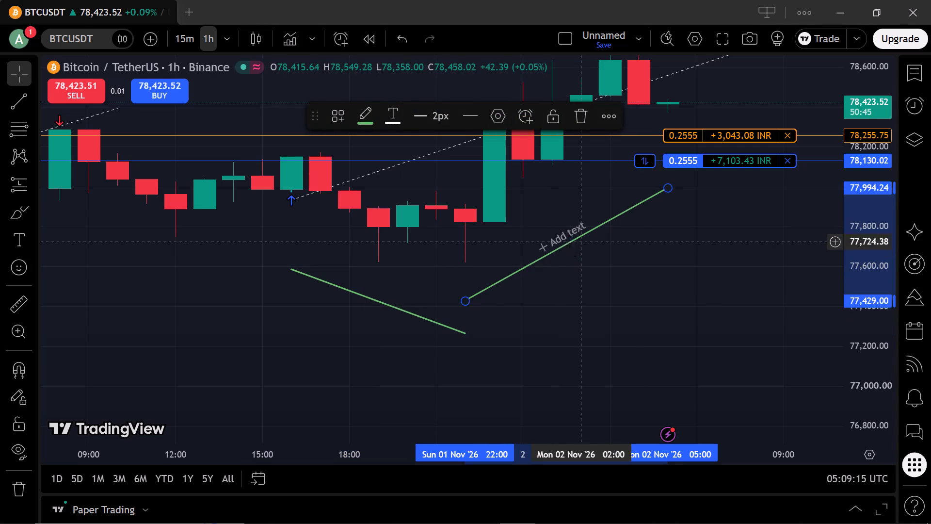
left_click_drag(578, 251, 590, 275)
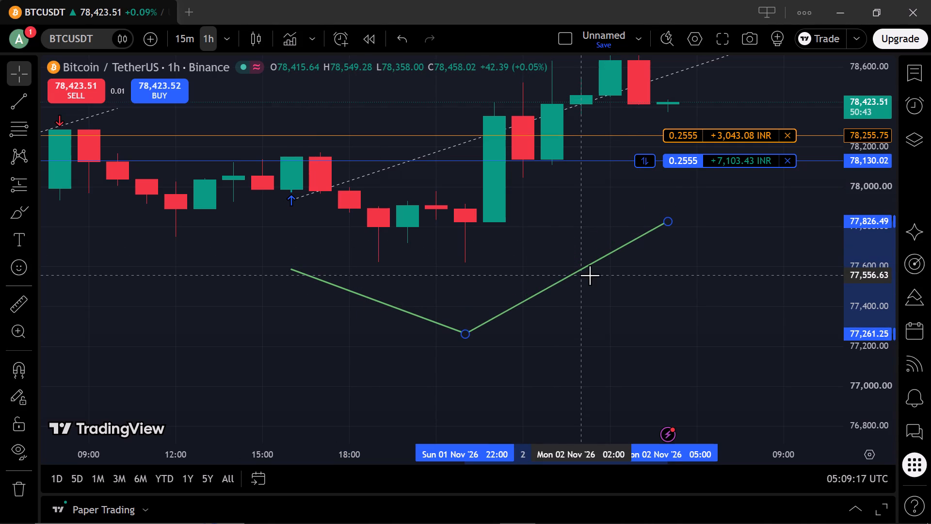
left_click(592, 278)
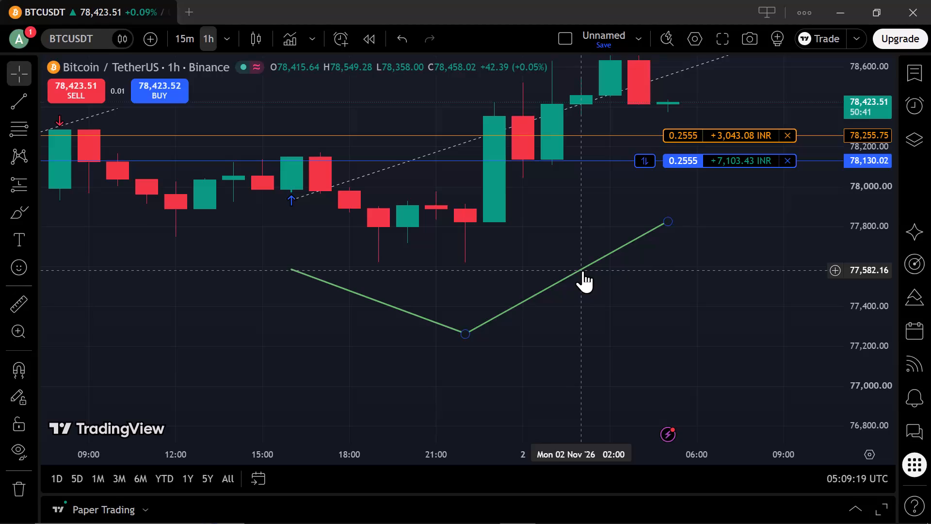
left_click(582, 270)
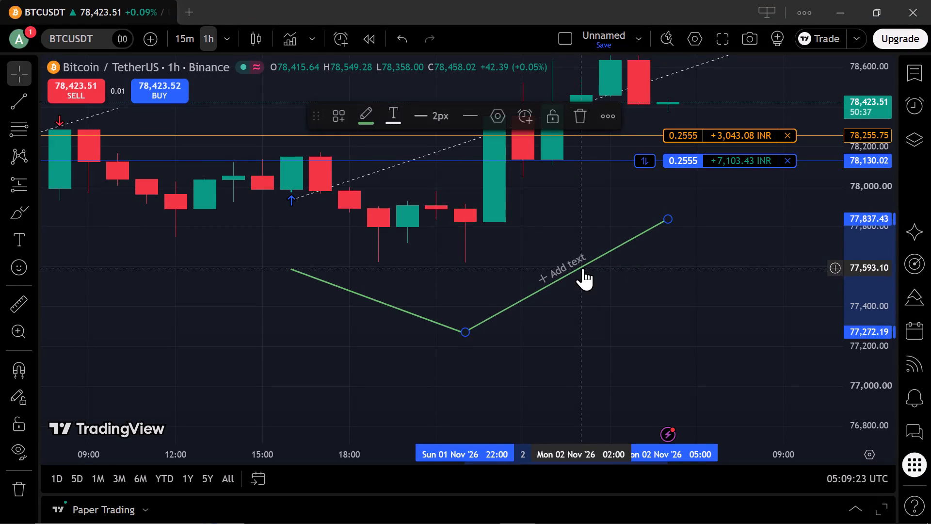
left_click(586, 278)
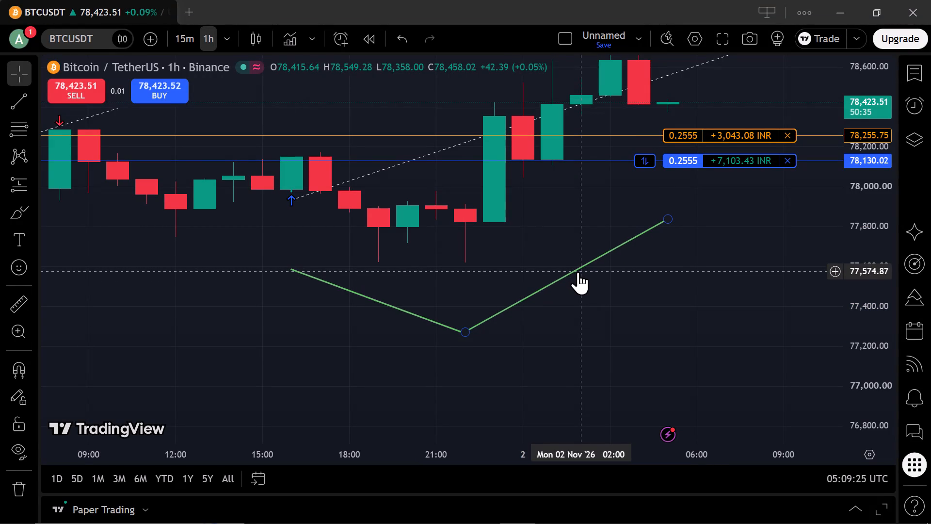
left_click(578, 272)
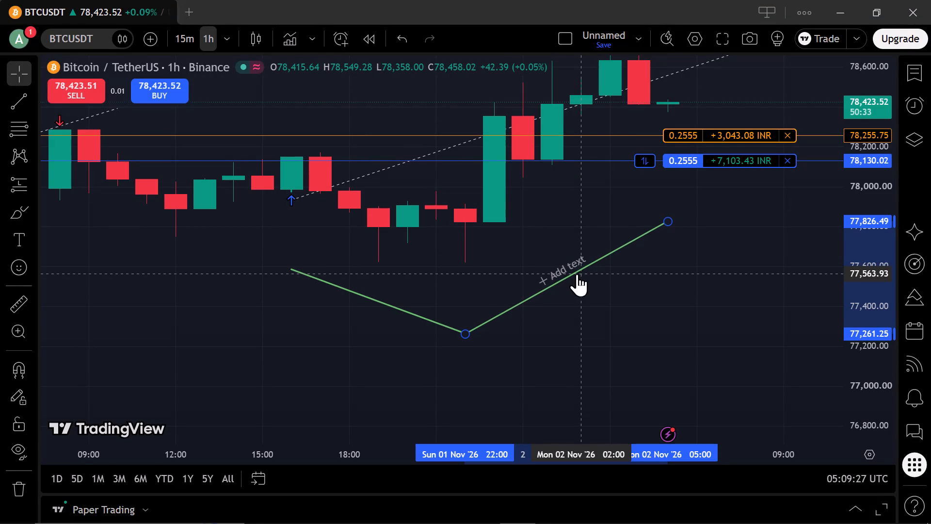
left_click(585, 290)
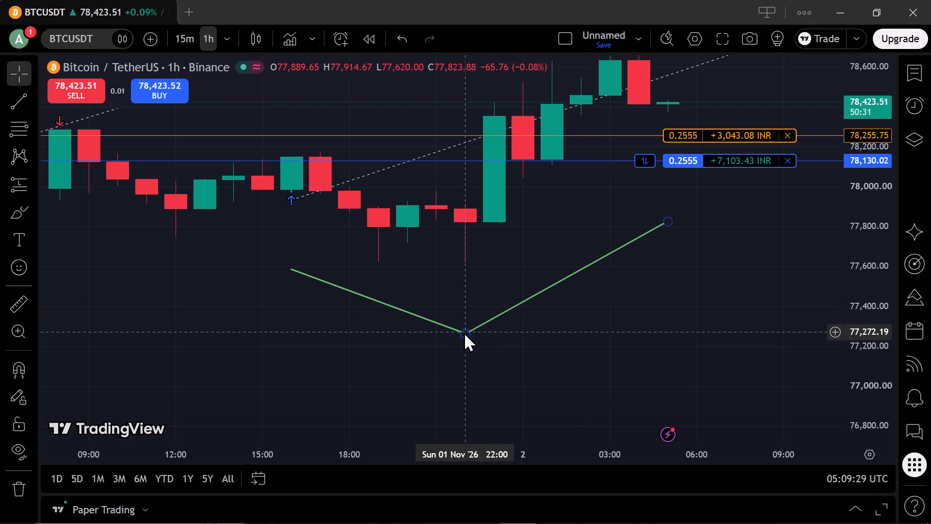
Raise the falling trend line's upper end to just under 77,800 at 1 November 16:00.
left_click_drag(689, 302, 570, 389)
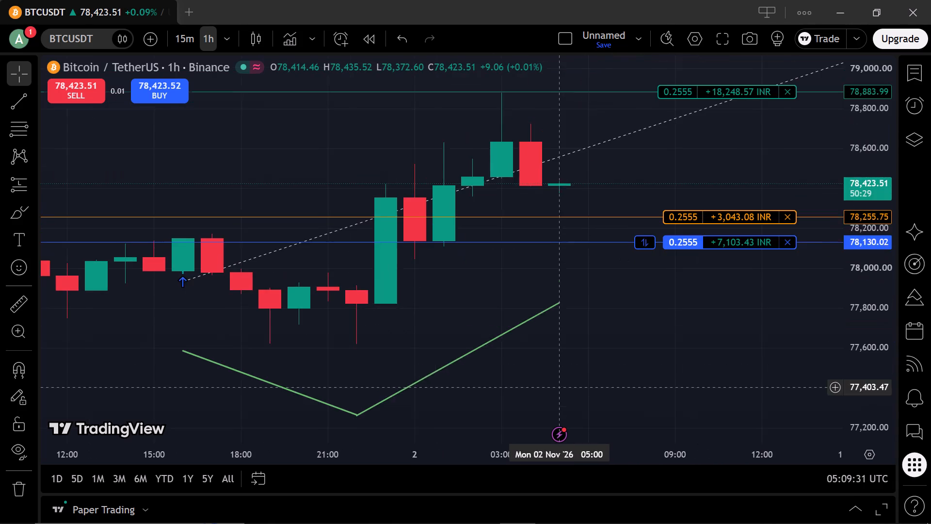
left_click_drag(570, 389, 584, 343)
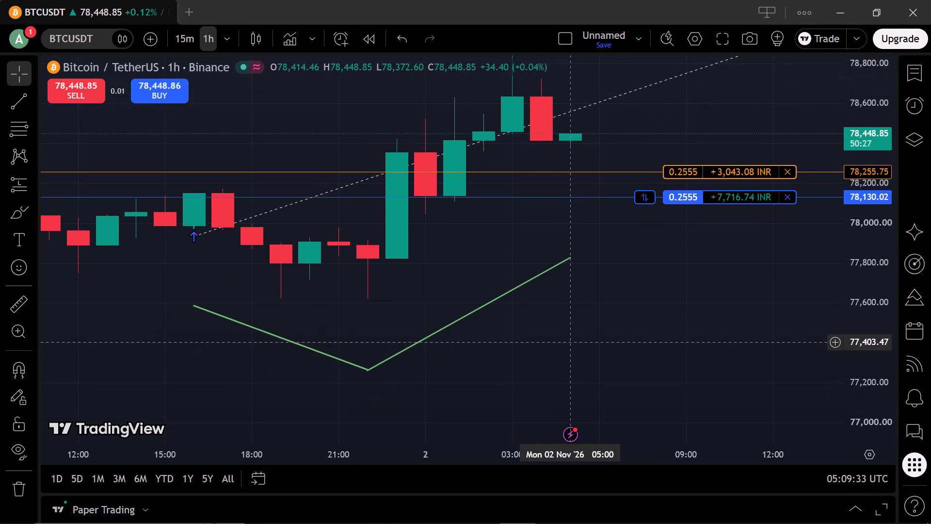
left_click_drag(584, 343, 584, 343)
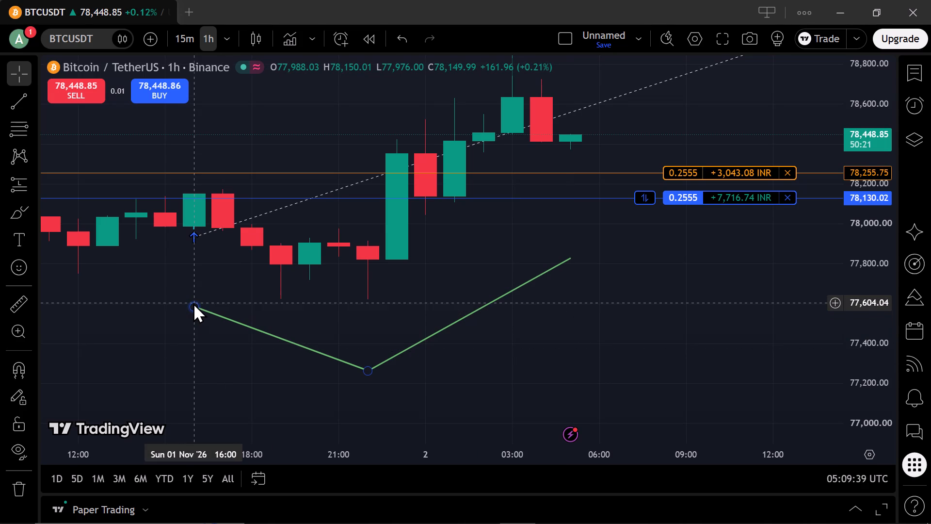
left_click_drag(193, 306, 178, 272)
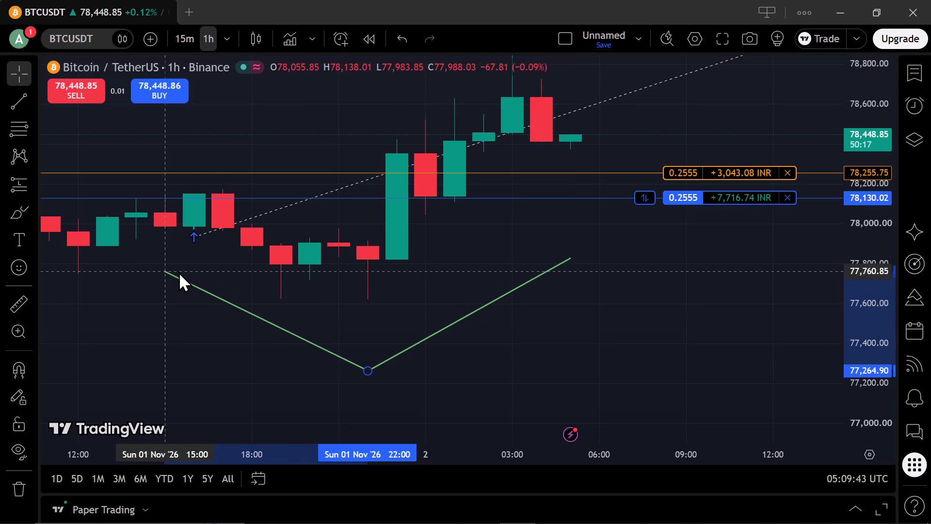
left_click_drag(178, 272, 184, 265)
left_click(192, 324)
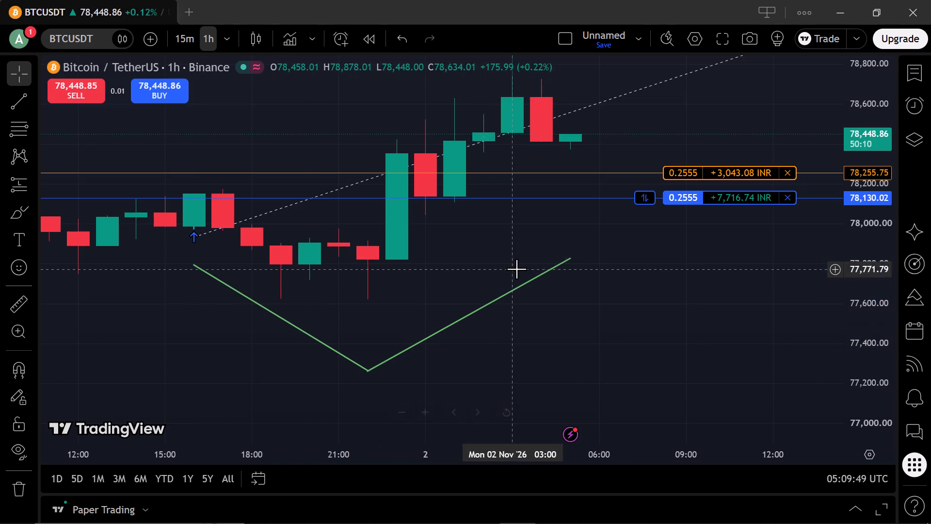
Raise the rising trend line's upper end to about 77,998 at 2 November 05:00.
left_click_drag(569, 257, 569, 211)
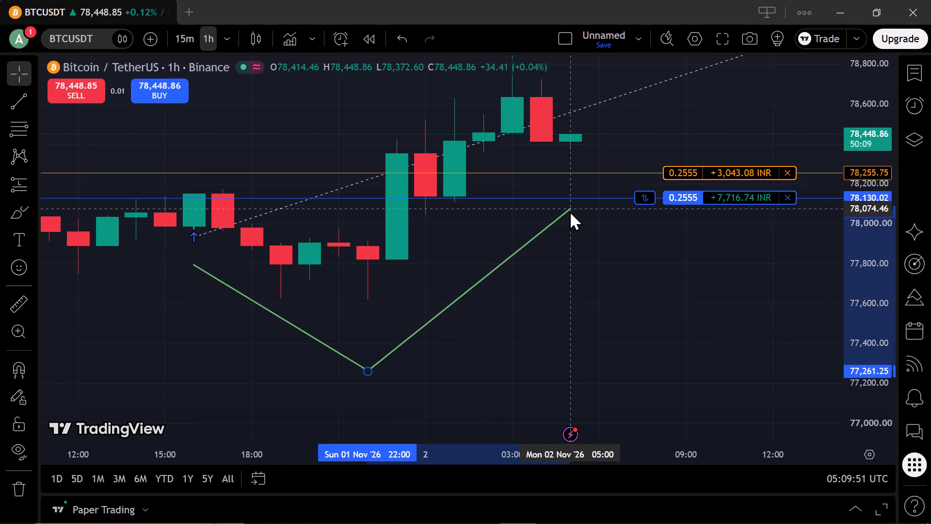
left_click_drag(569, 211, 567, 215)
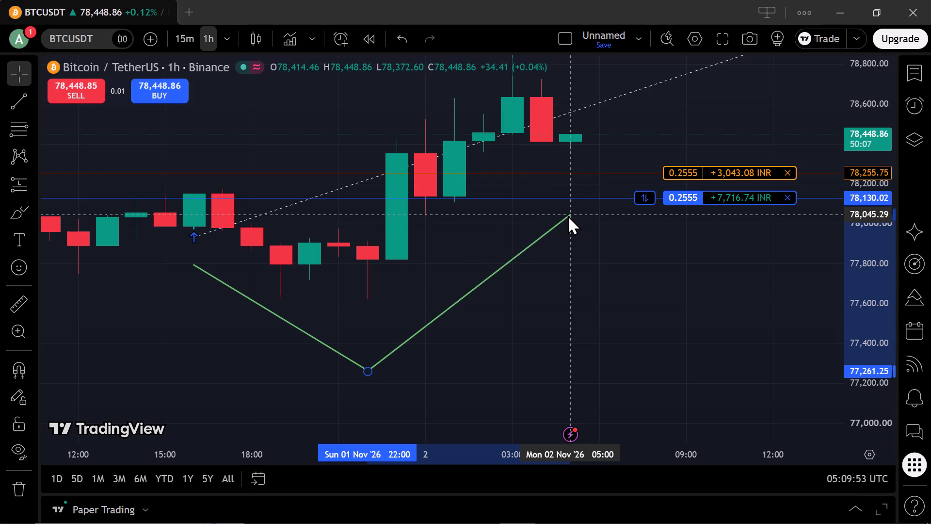
left_click_drag(567, 215, 565, 225)
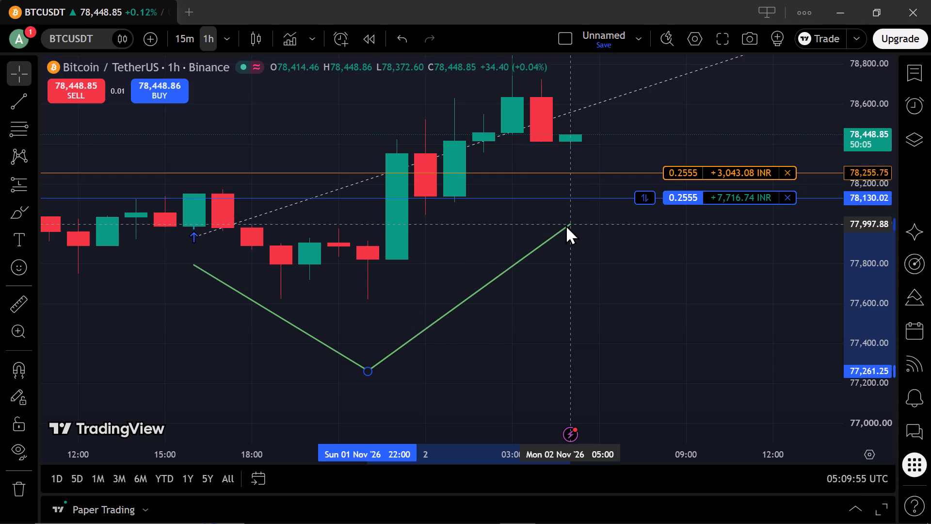
left_click_drag(565, 225, 565, 224)
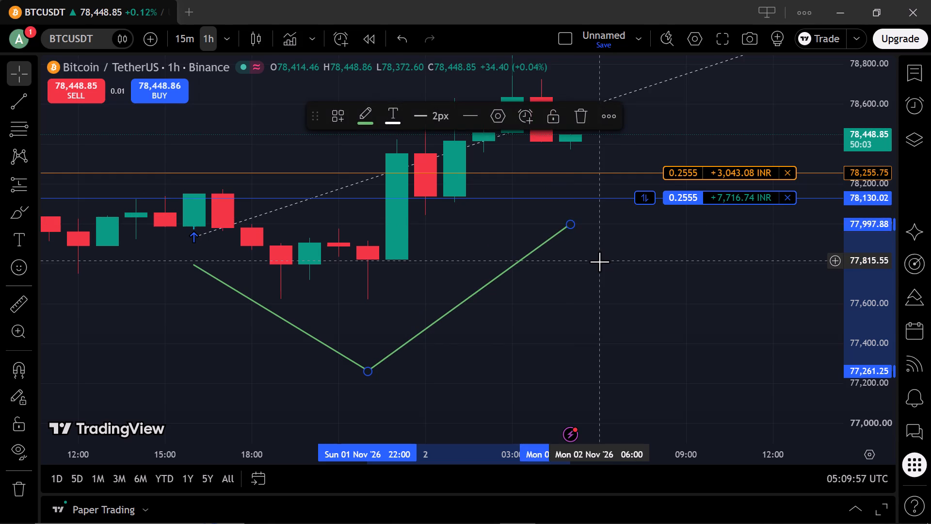
left_click(599, 262)
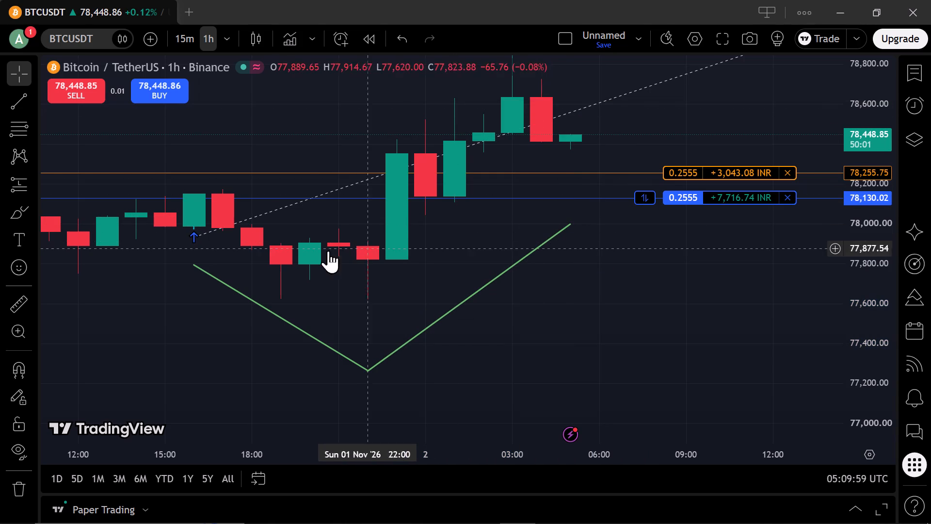
Lower the falling trend line's upper end to about 77,604 at 1 November 16:00.
left_click_drag(193, 261, 193, 296)
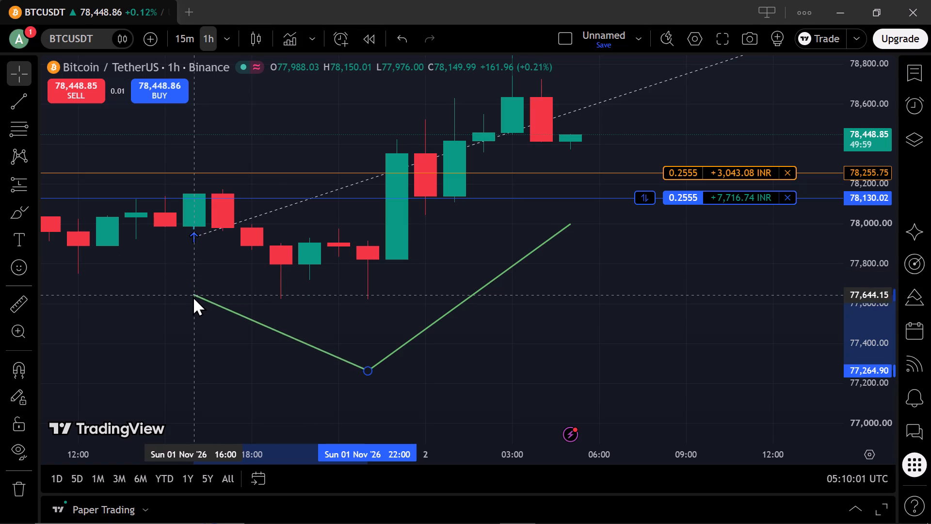
left_click_drag(193, 296, 192, 303)
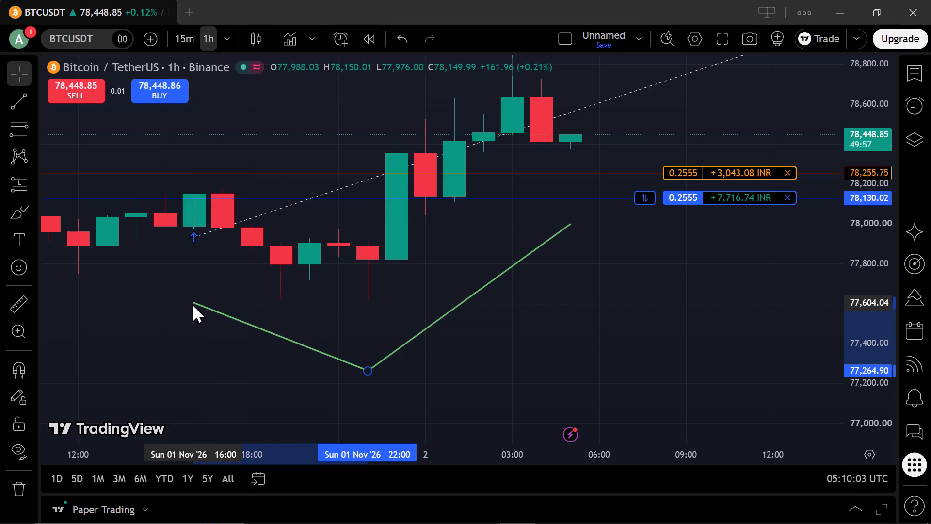
left_click_drag(192, 303, 194, 303)
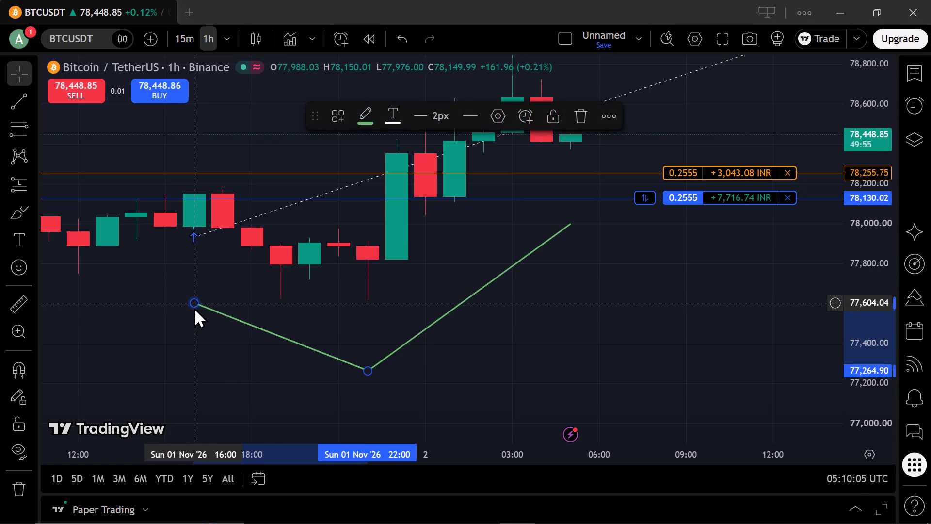
left_click(193, 324)
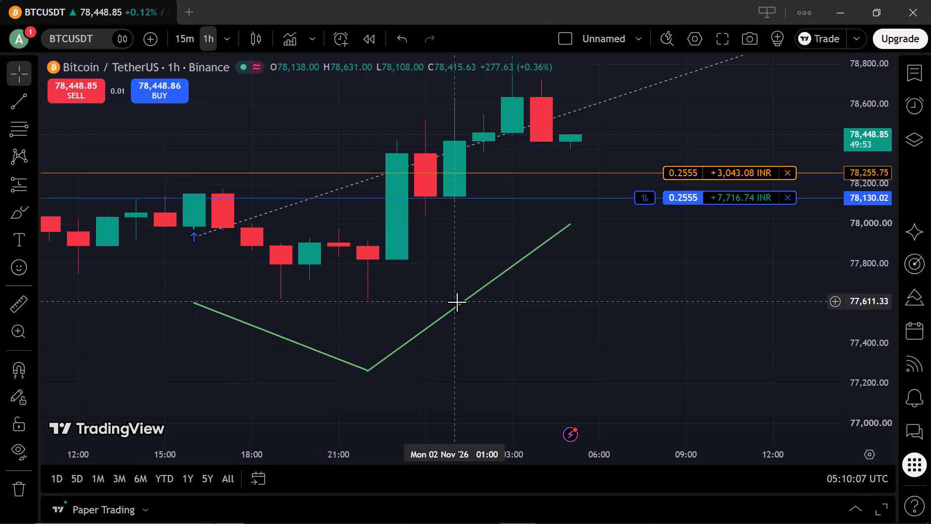
left_click(578, 321)
Measure the span around the falling trend line, from about 77,787 at 1 November 16:00 to about 76,997 at 22:00, and clear the measurement.
left_click_drag(700, 256, 537, 427)
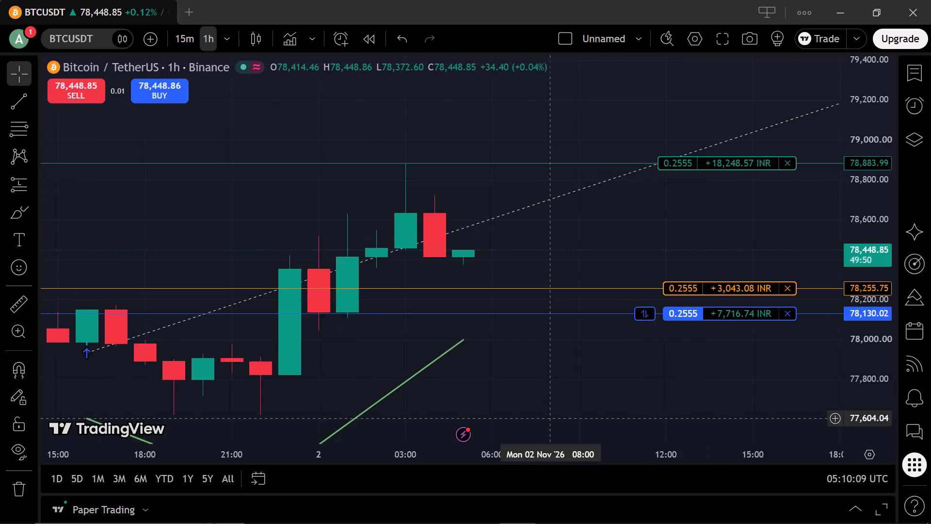
left_click_drag(537, 427, 624, 287)
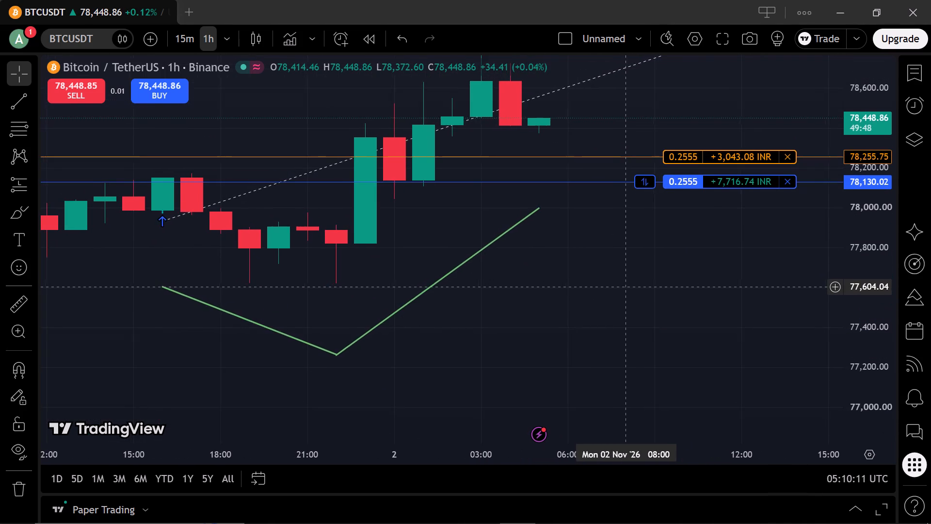
left_click_drag(624, 287, 622, 307)
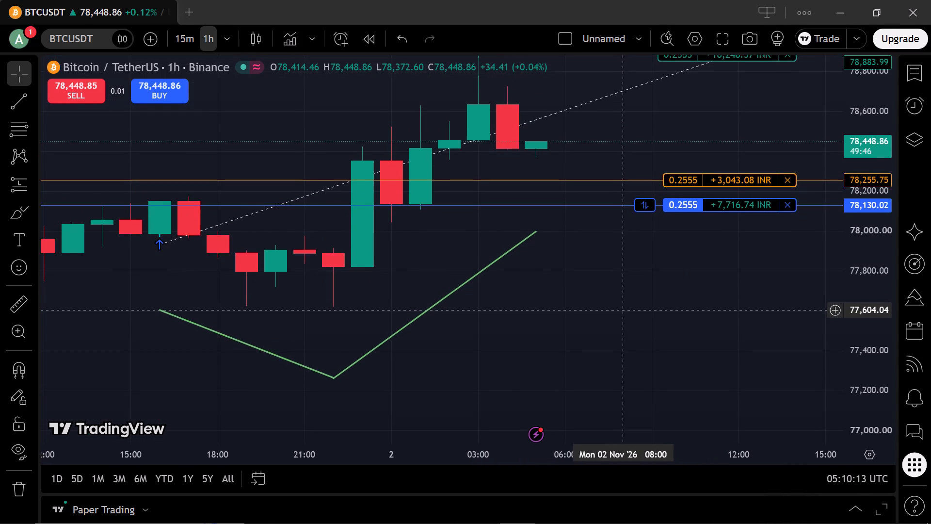
left_click_drag(622, 307, 623, 306)
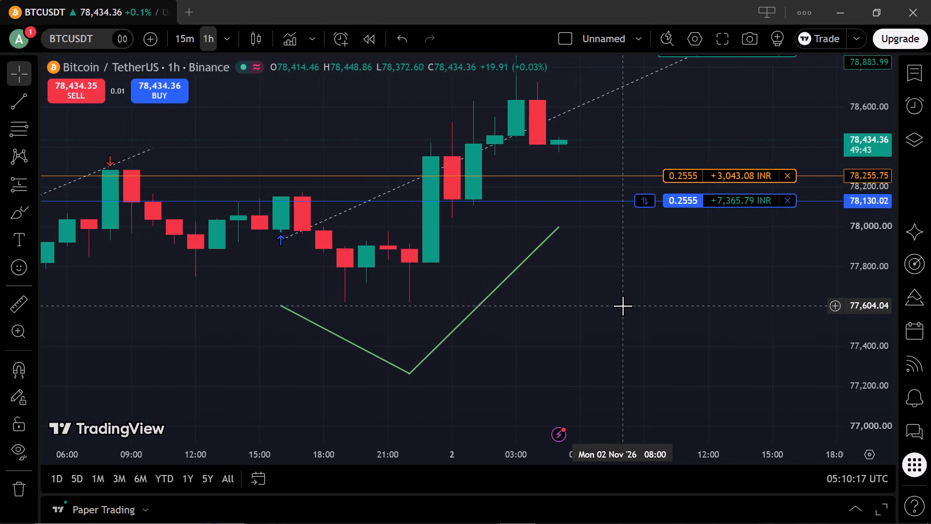
left_click_drag(862, 213, 855, 323)
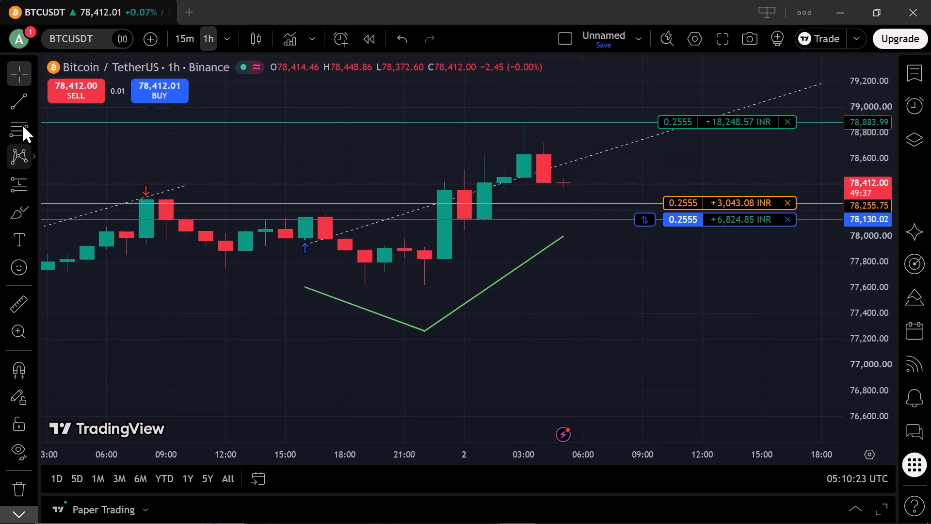
left_click(18, 299)
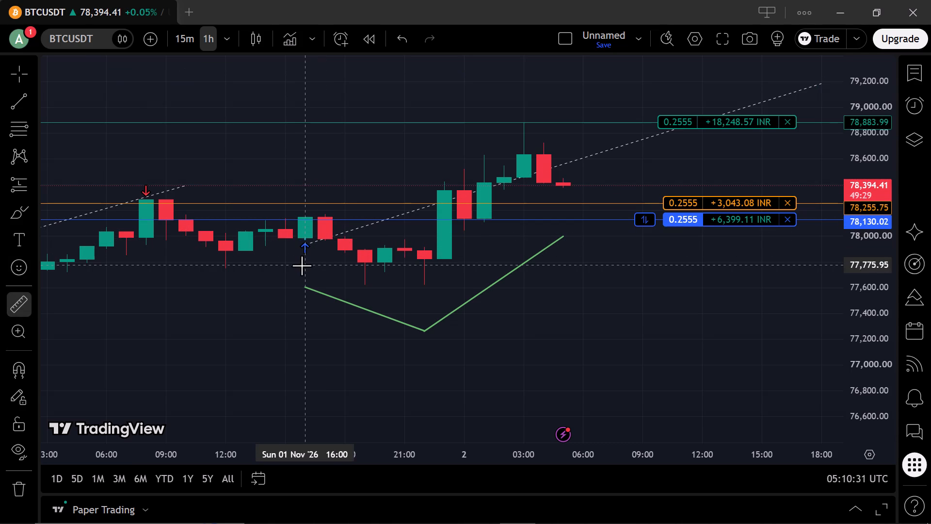
left_click_drag(305, 264, 354, 278)
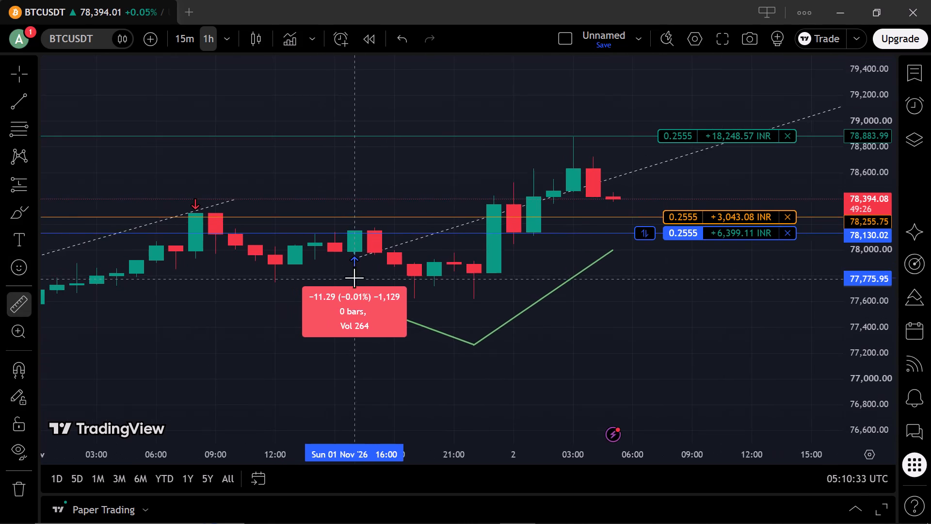
left_click_drag(354, 278, 274, 229)
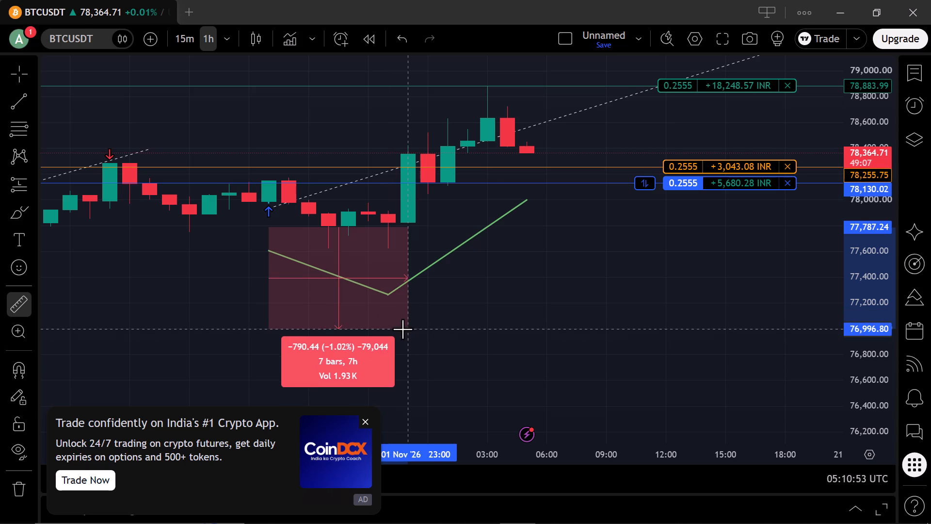
left_click(389, 329)
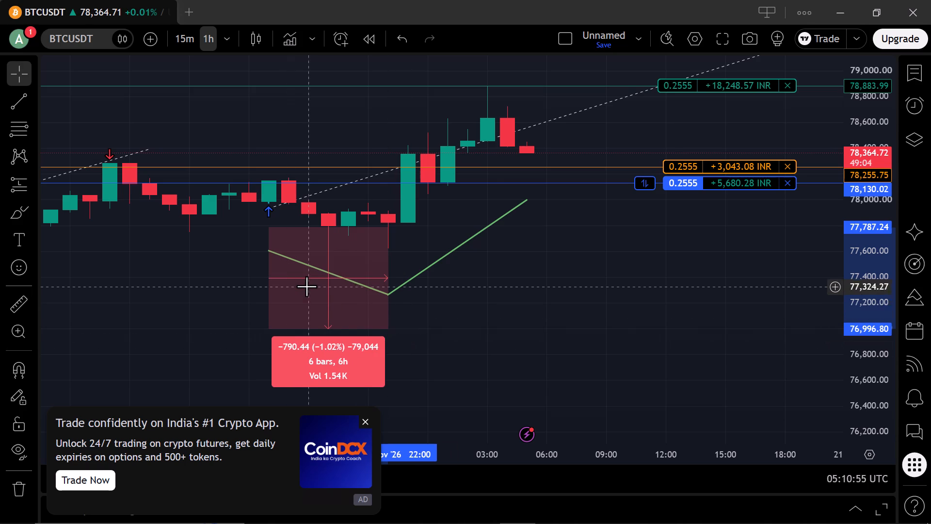
left_click_drag(314, 284, 321, 310)
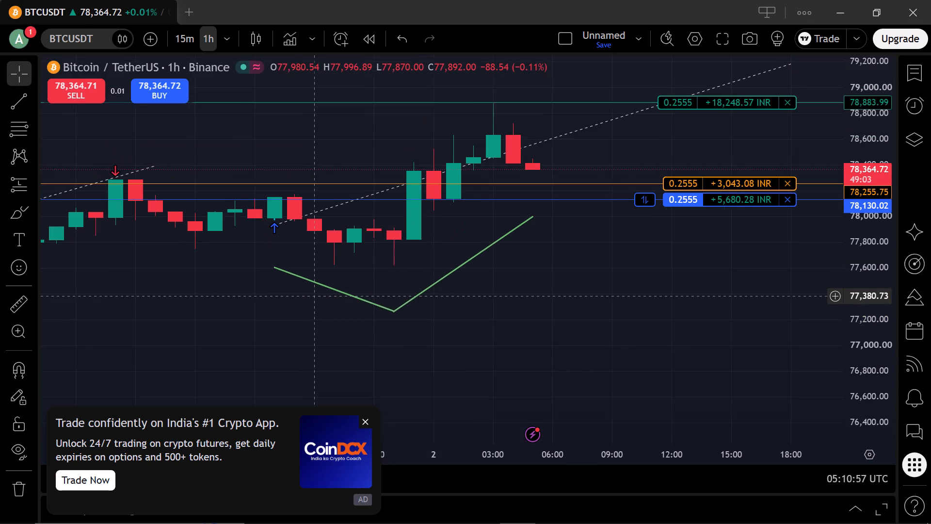
left_click_drag(321, 310, 322, 302)
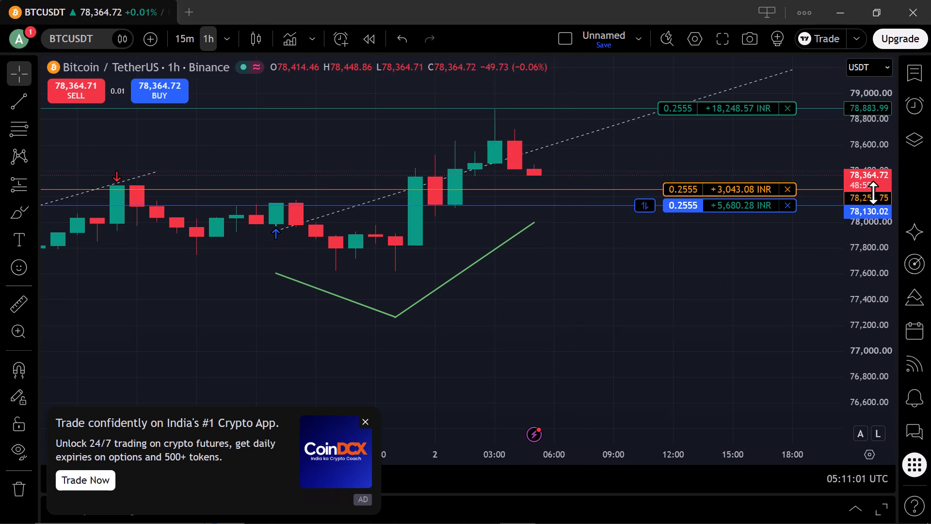
left_click_drag(873, 193, 840, 139)
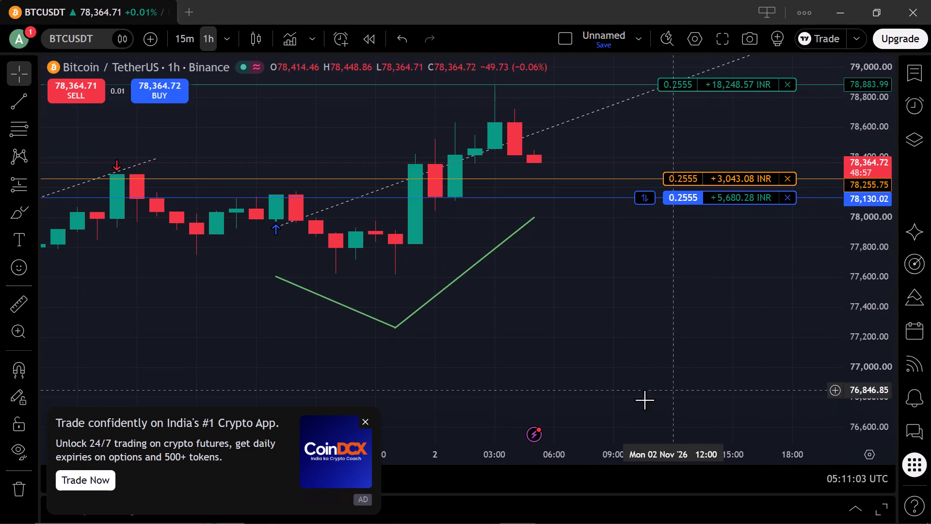
Dismiss the CoinDCX advertisement and the ad-free upgrade offer.
left_click(363, 416)
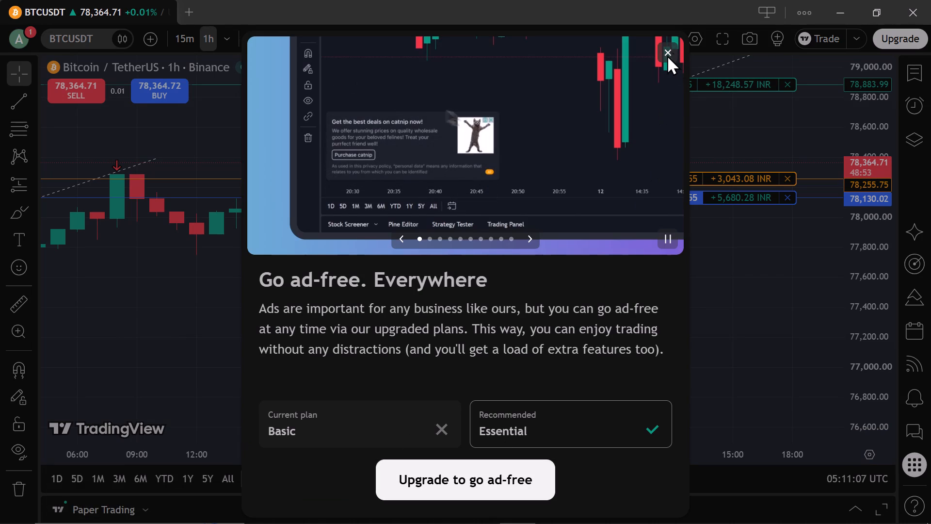
left_click(666, 55)
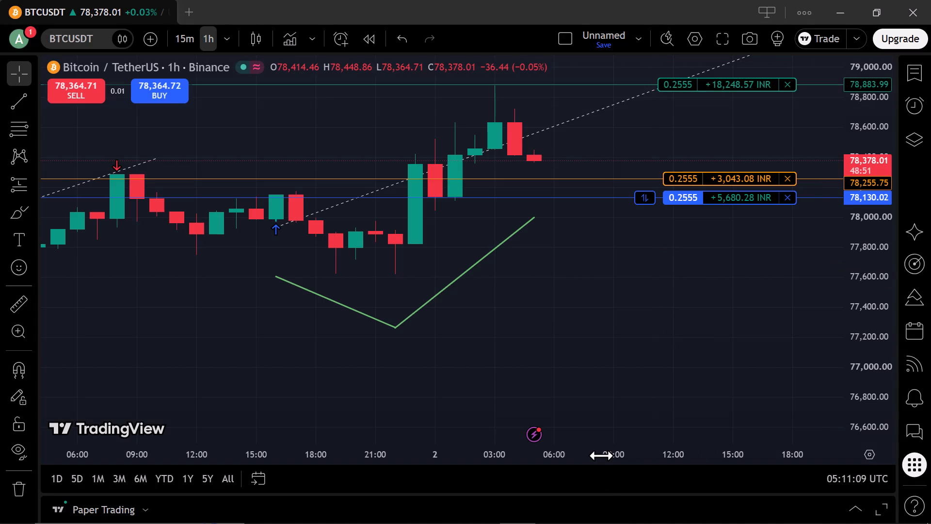
Raise the falling green trend line's upper end to about 77,790 at 1 November 16:00.
left_click_drag(601, 456, 700, 467)
left_click_drag(717, 300, 483, 307)
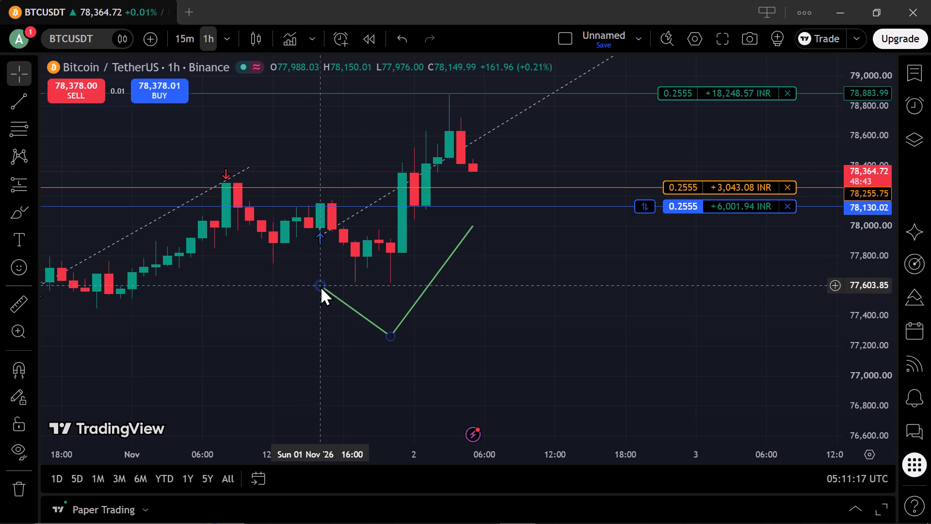
left_click_drag(320, 286, 317, 258)
left_click(473, 369)
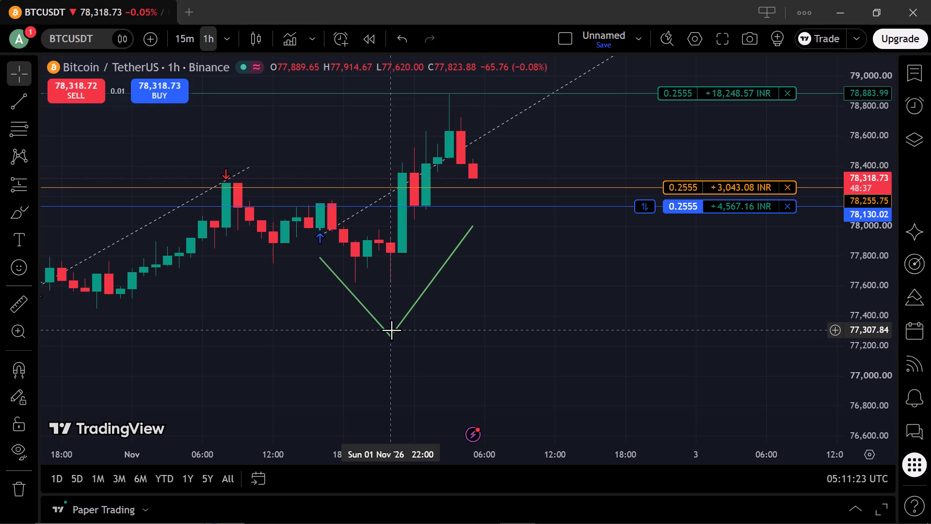
Lower the open long position's take-profit level to 78,860.68, leaving the change pending.
left_click_drag(622, 298, 519, 410)
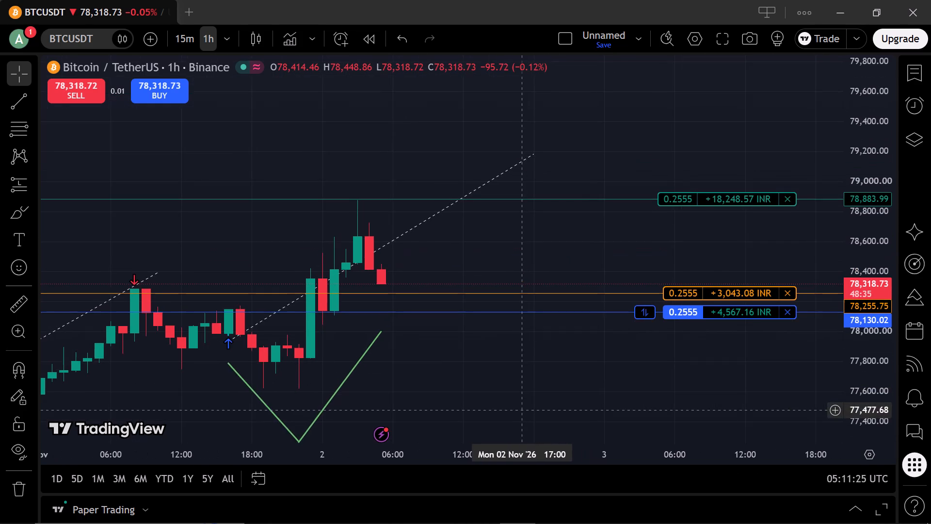
left_click_drag(519, 410, 550, 379)
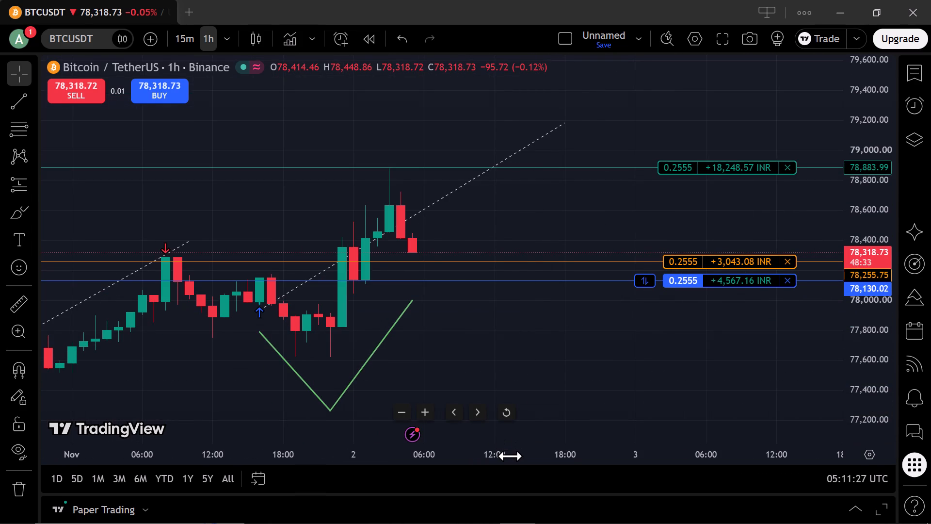
left_click_drag(510, 456, 371, 466)
left_click_drag(284, 334, 391, 339)
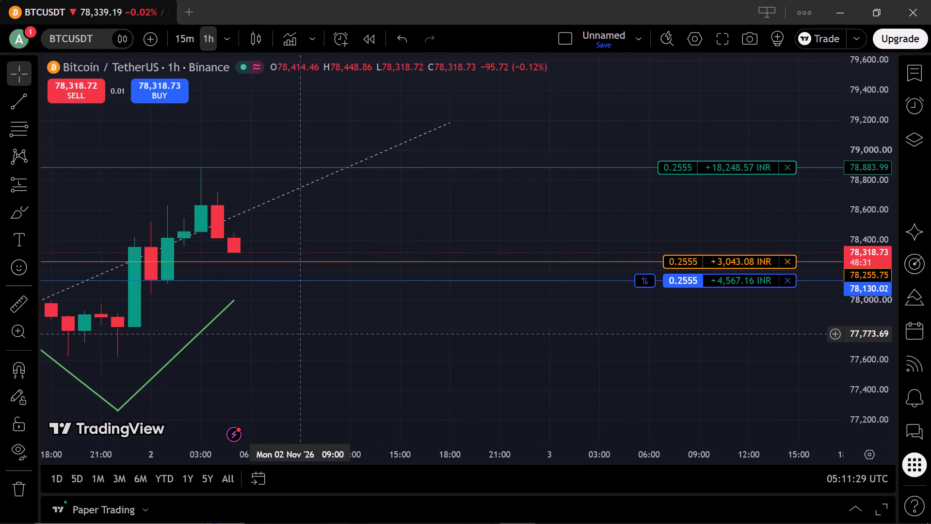
left_click_drag(391, 339, 420, 341)
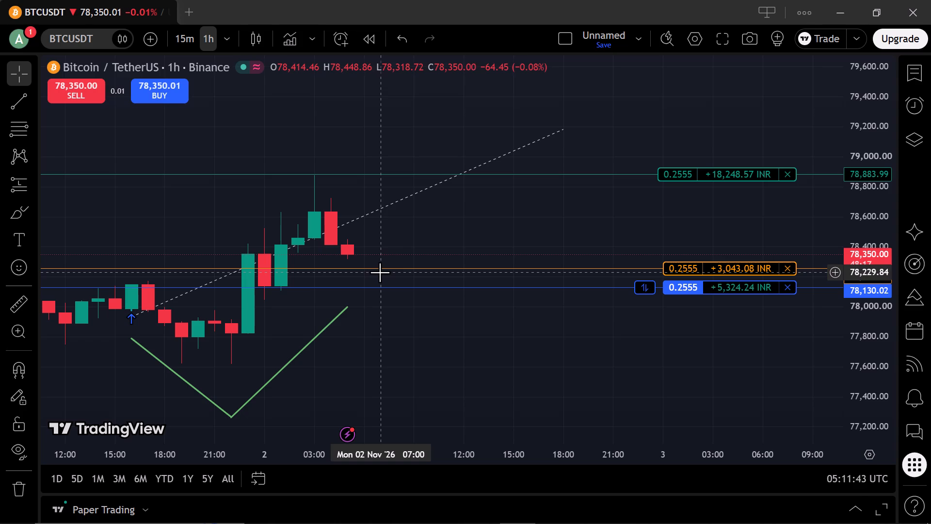
left_click_drag(380, 272, 357, 245)
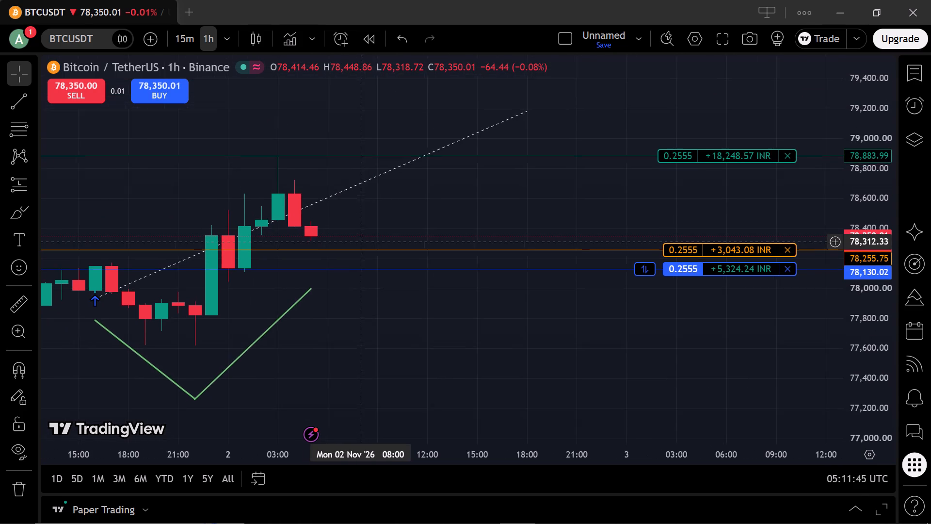
left_click_drag(357, 245, 370, 270)
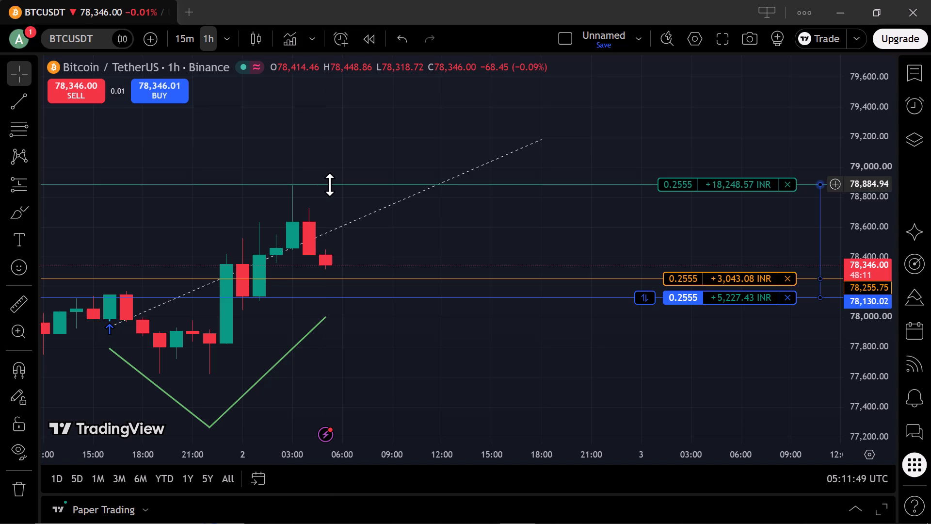
left_click(329, 184)
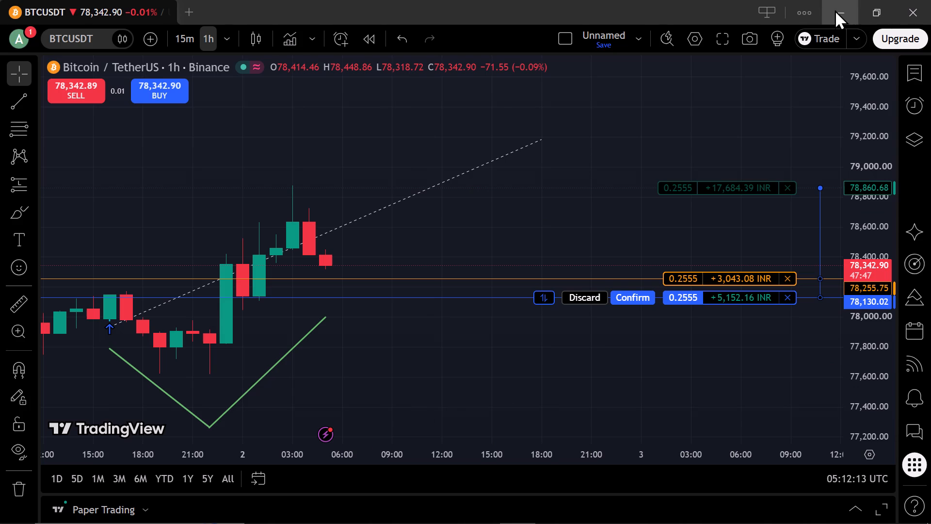
Open the list of other brokers available to connect and browse it.
left_click(855, 36)
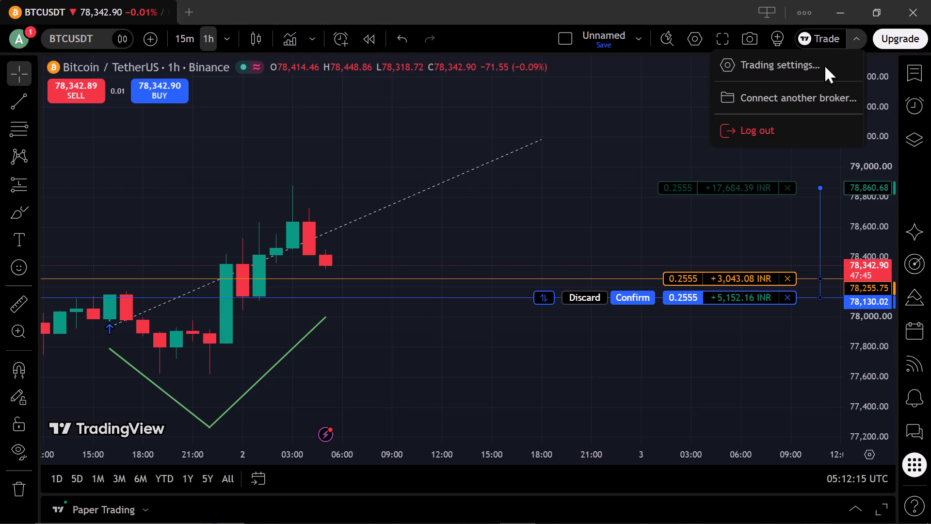
left_click(782, 103)
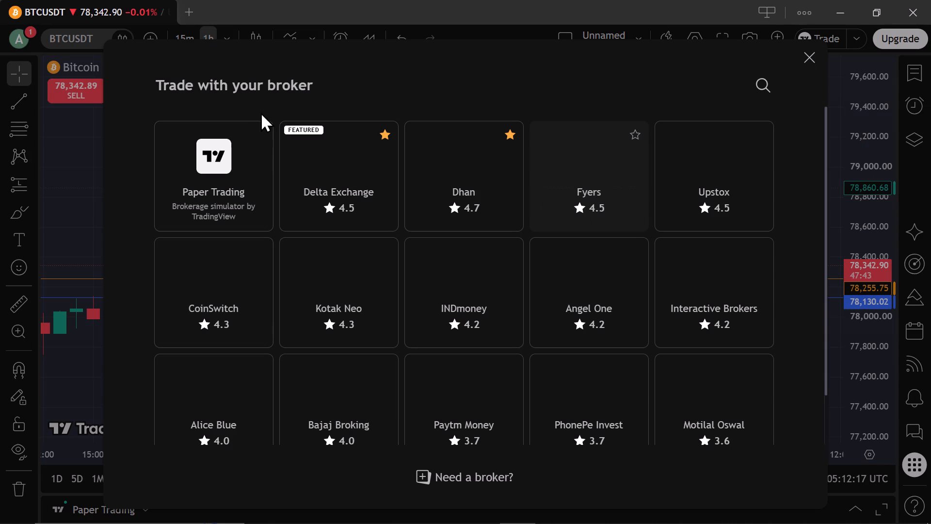
scroll(456, 406, "right", 1)
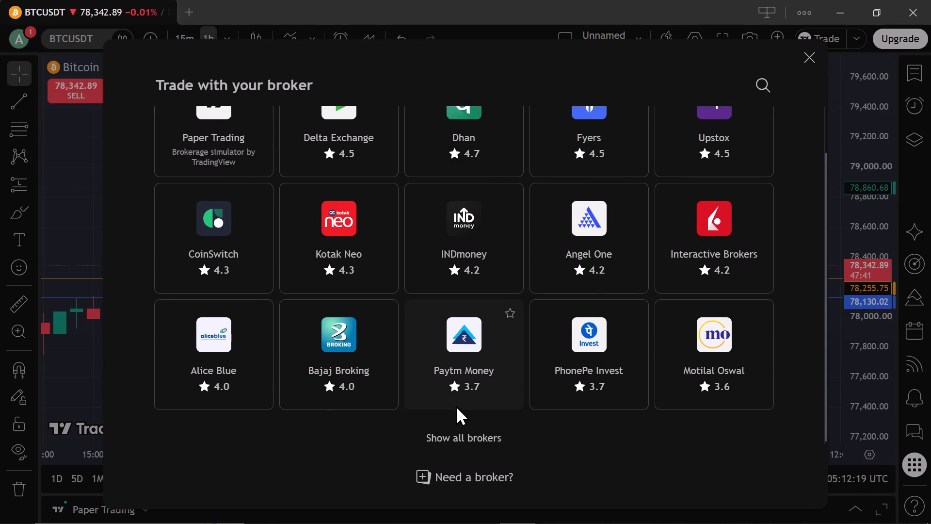
scroll(456, 406, "right", 2)
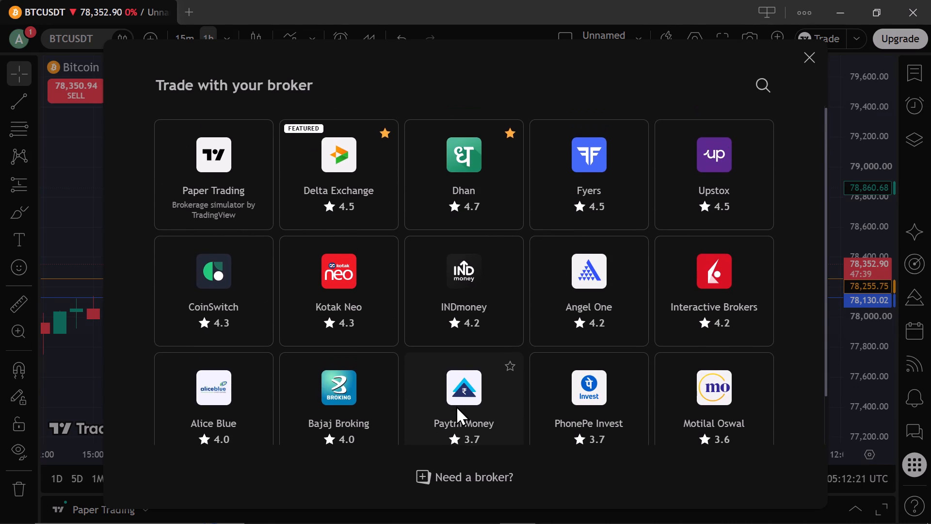
scroll(456, 406, "right", 1)
Search the broker list for "groww", clear the search and close the broker list.
left_click(766, 81)
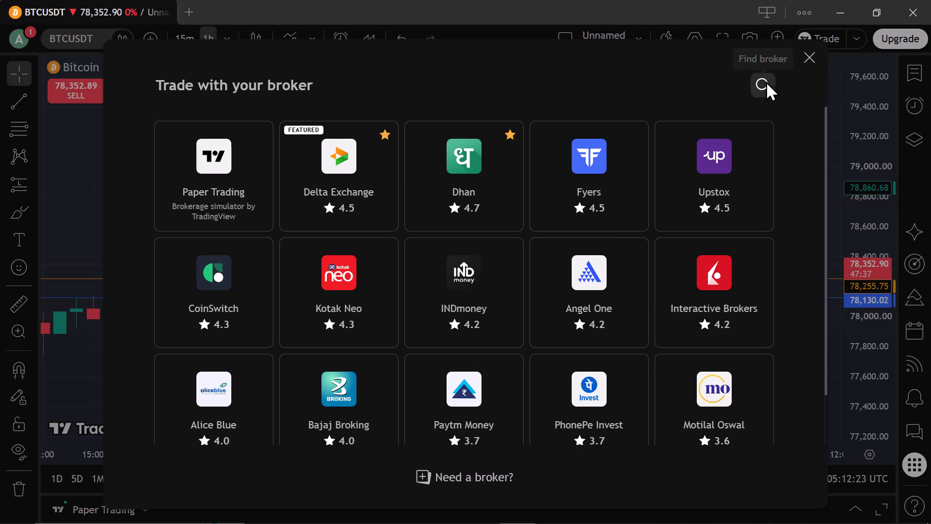
left_click(735, 88)
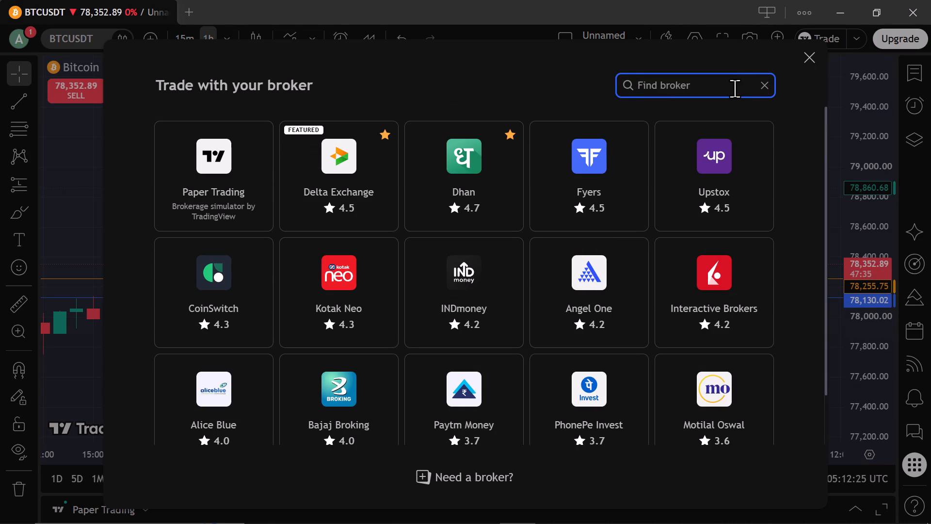
type("groww")
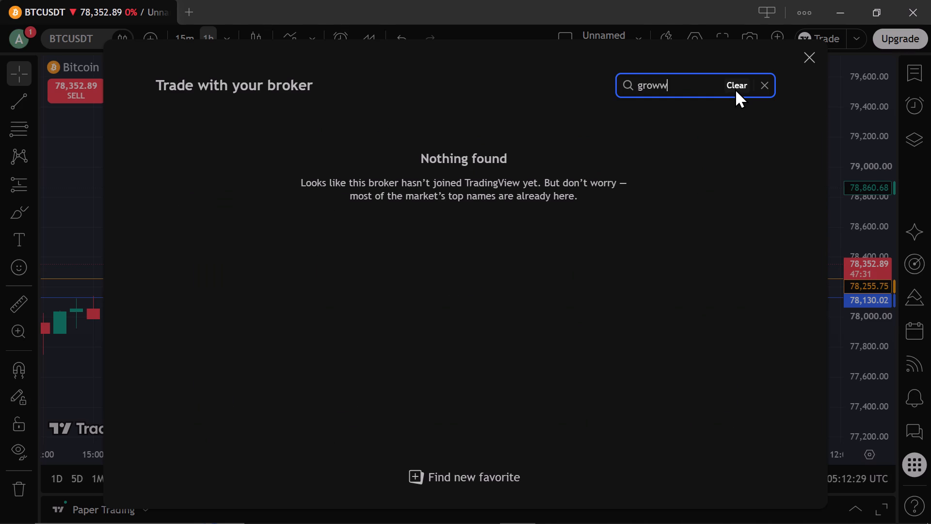
key("BackSpace")
key("BackSpace")
key("BackSpace")
key("BackSpace")
key("BackSpace")
key("BackSpace")
key("BackSpace")
key("BackSpace")
key("BackSpace")
key("BackSpace")
key("BackSpace")
key("BackSpace")
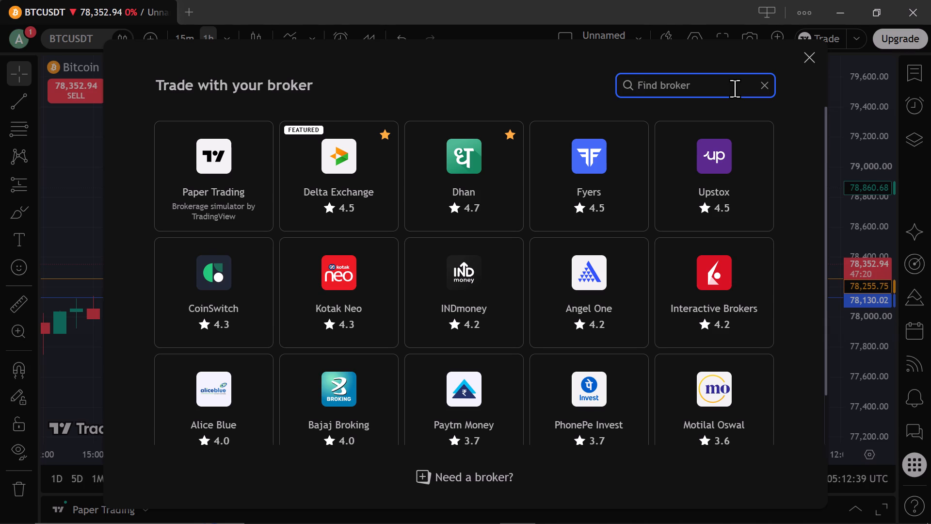
left_click(811, 55)
Confirm the pending take-profit change on the BTCUSDT long position.
left_click_drag(461, 193, 554, 210)
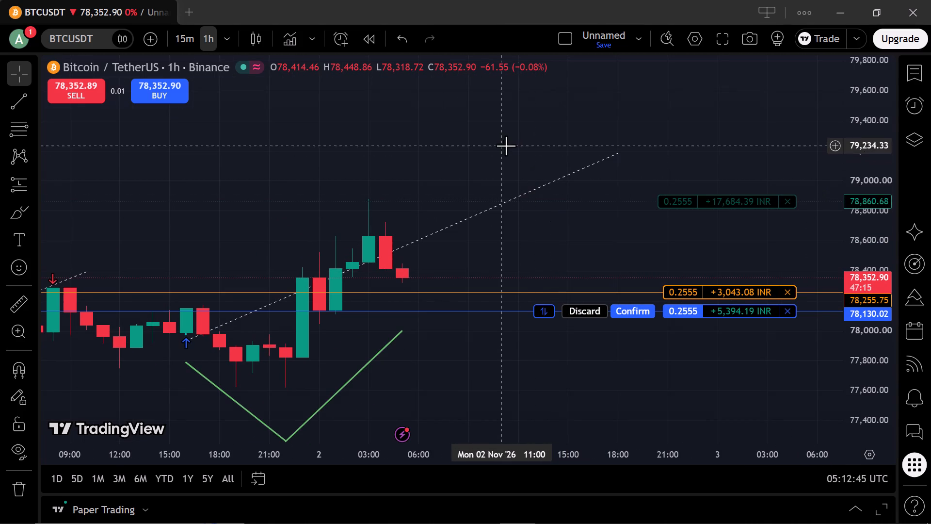
left_click_drag(504, 145, 467, 89)
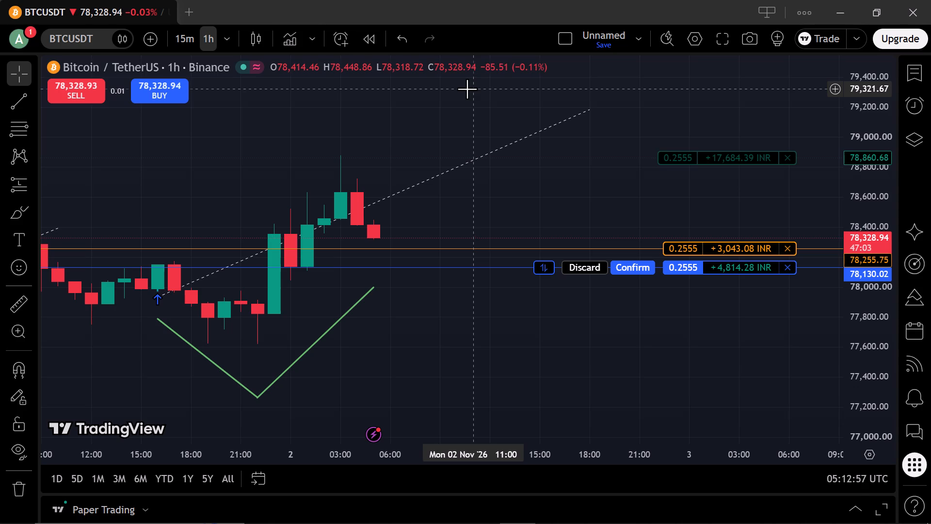
left_click(645, 267)
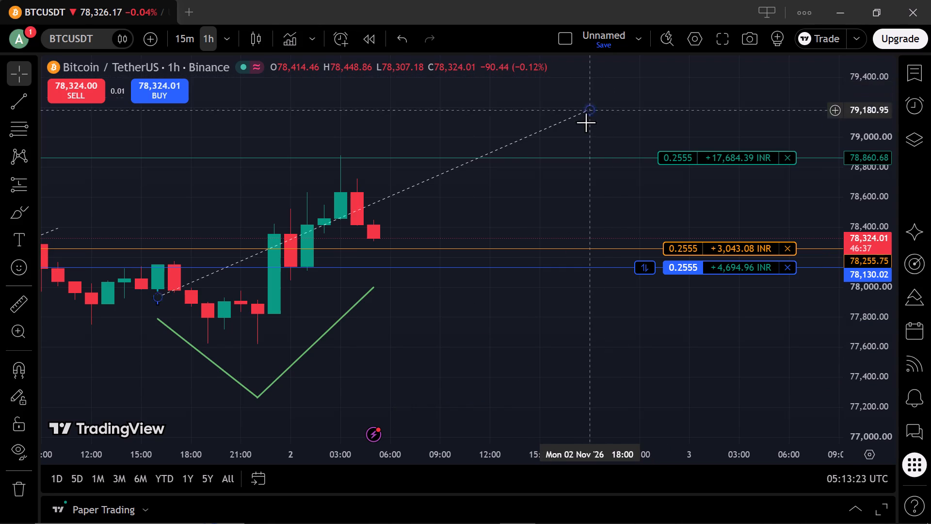
Shorten the dashed rising trend line by moving its upper end to about 78,807 at 2 November 09:00.
left_click_drag(591, 108, 514, 164)
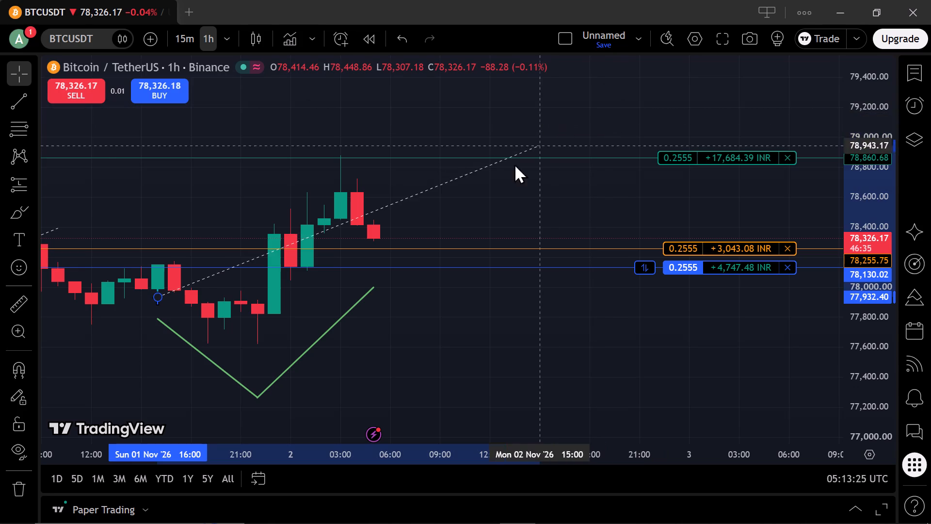
left_click_drag(514, 164, 439, 159)
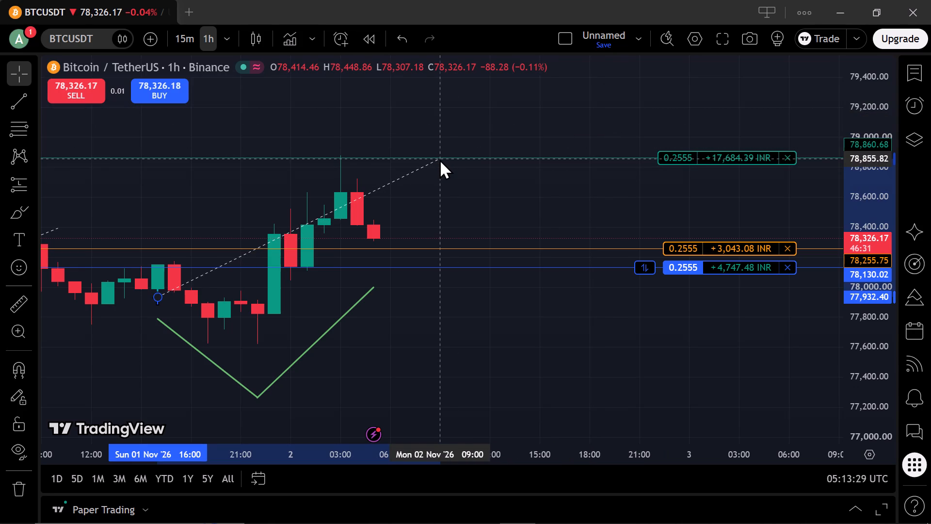
left_click_drag(439, 159, 448, 180)
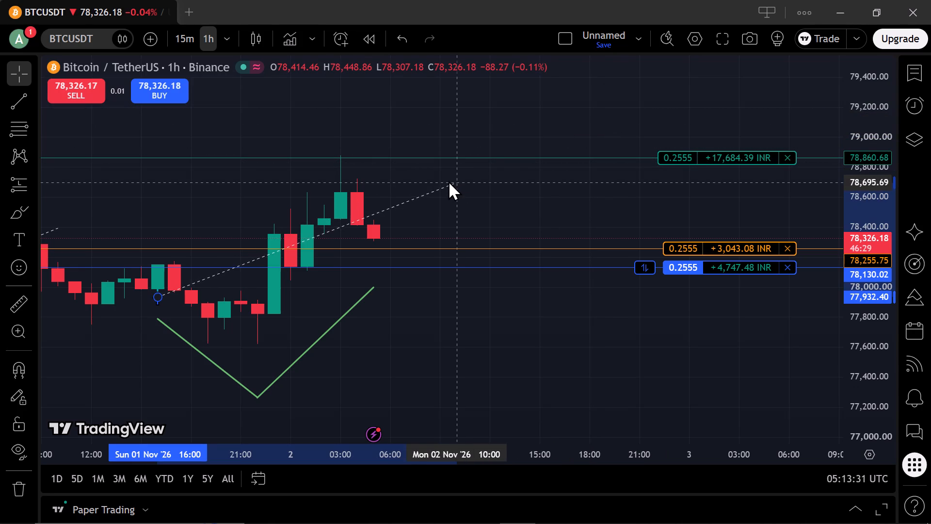
left_click_drag(448, 180, 439, 166)
left_click(485, 178)
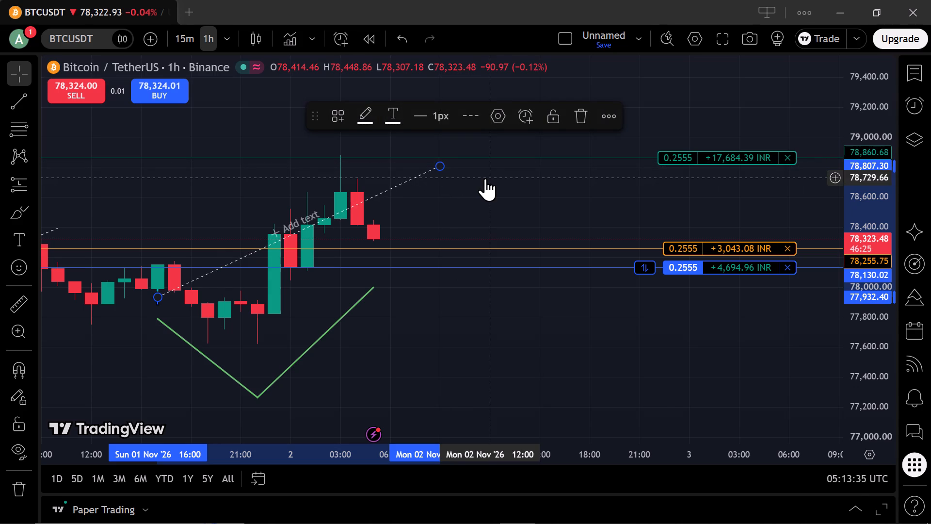
left_click(485, 178)
Move the rising green trend line's upper end to about 77,808 at 2 November 03:00 and deselect the line.
left_click_drag(605, 232, 551, 357)
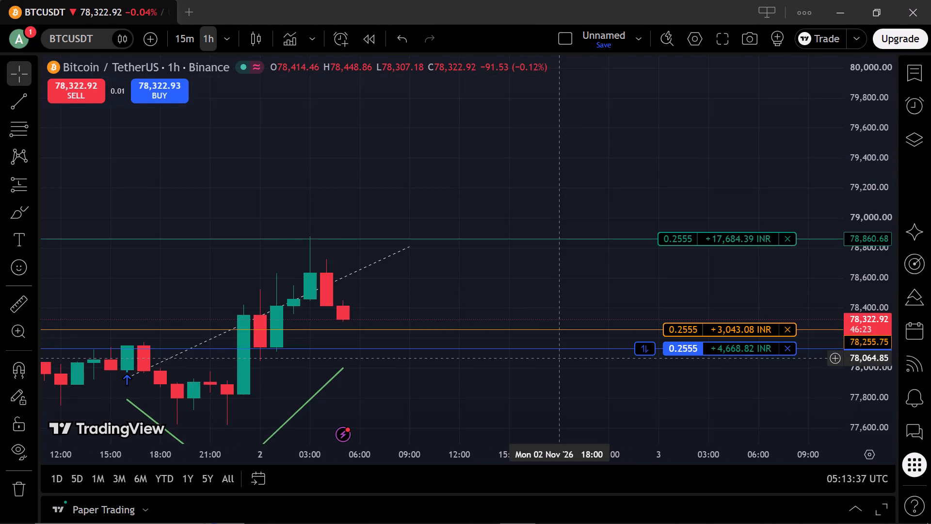
left_click_drag(551, 357, 635, 255)
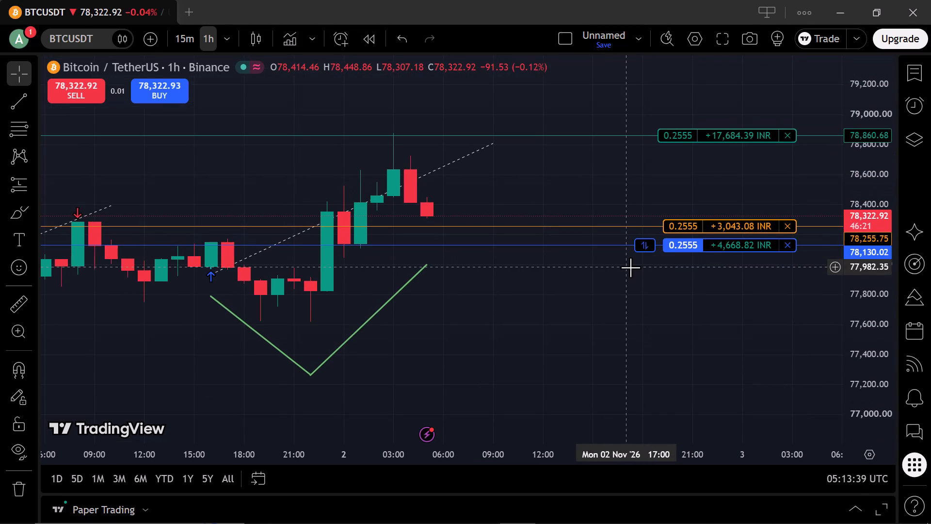
left_click_drag(632, 266, 612, 296)
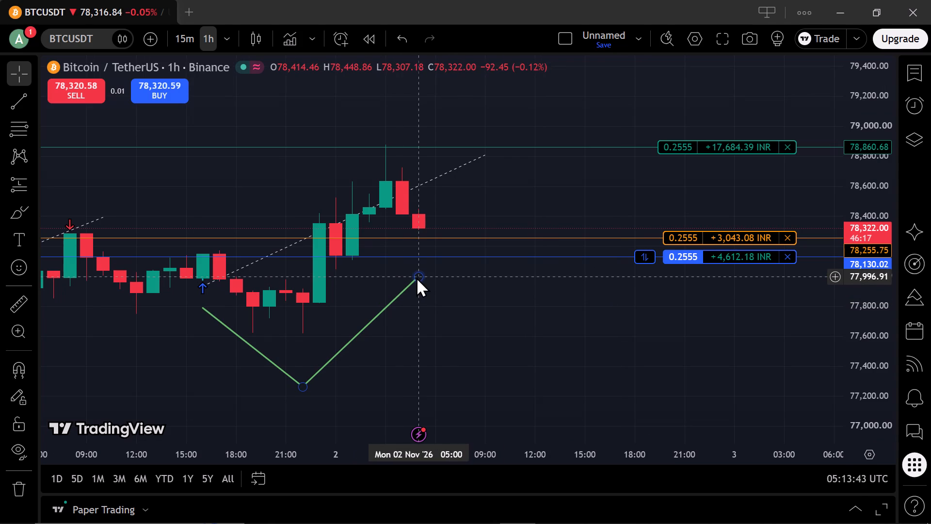
left_click_drag(416, 277, 392, 278)
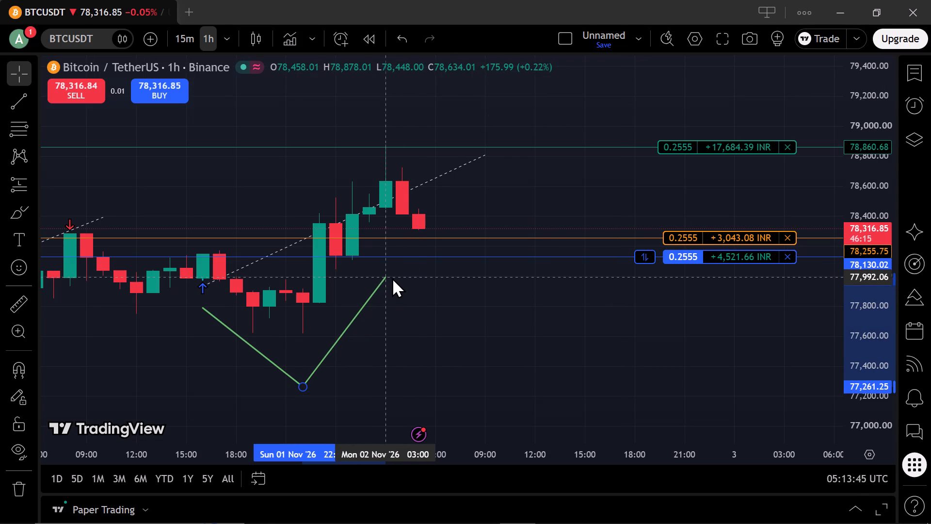
left_click_drag(392, 278, 388, 301)
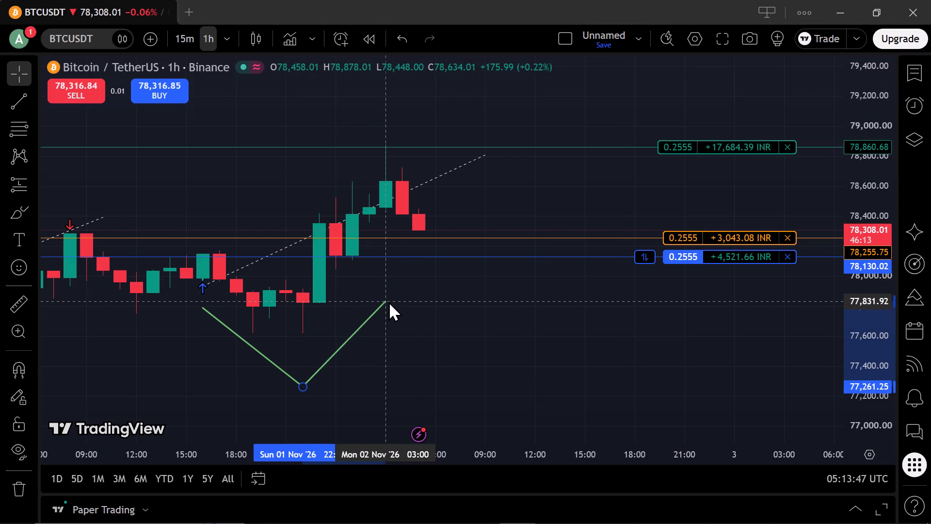
left_click_drag(388, 301, 387, 305)
left_click(412, 320)
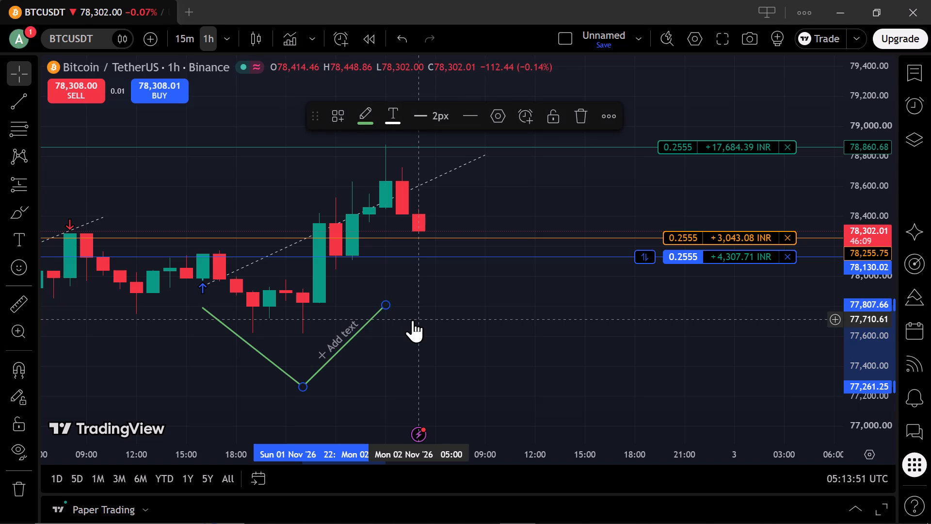
left_click(412, 320)
left_click(412, 320)
left_click(513, 318)
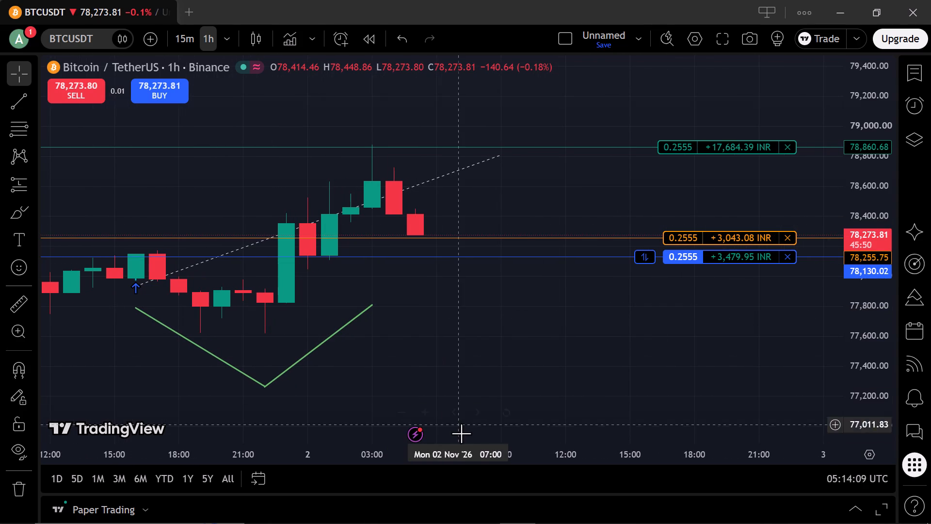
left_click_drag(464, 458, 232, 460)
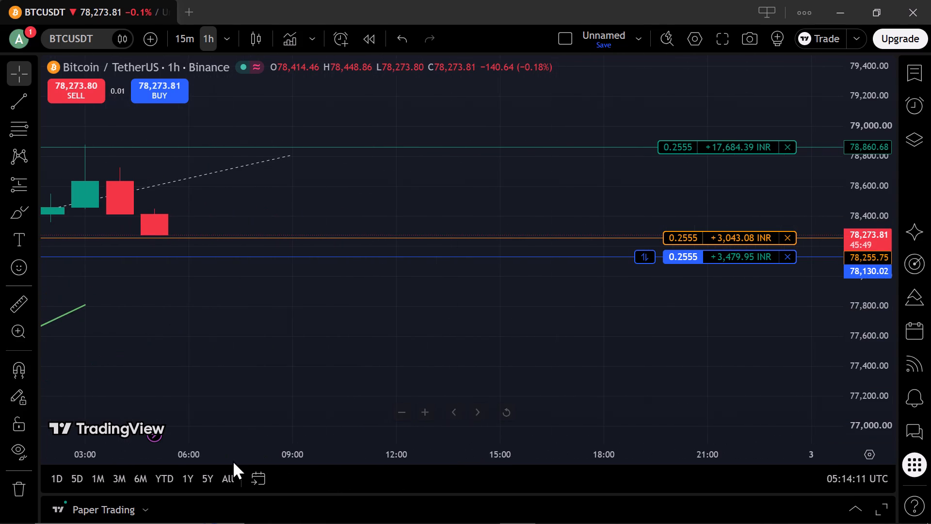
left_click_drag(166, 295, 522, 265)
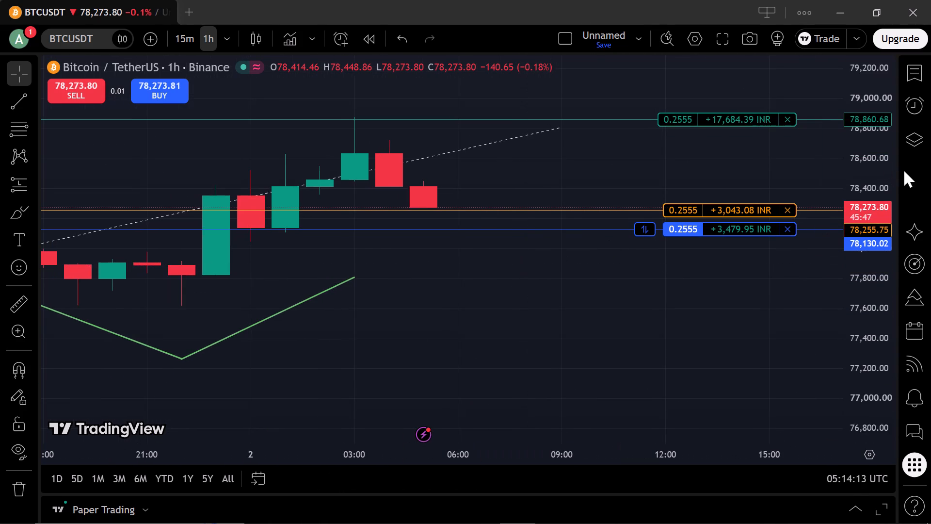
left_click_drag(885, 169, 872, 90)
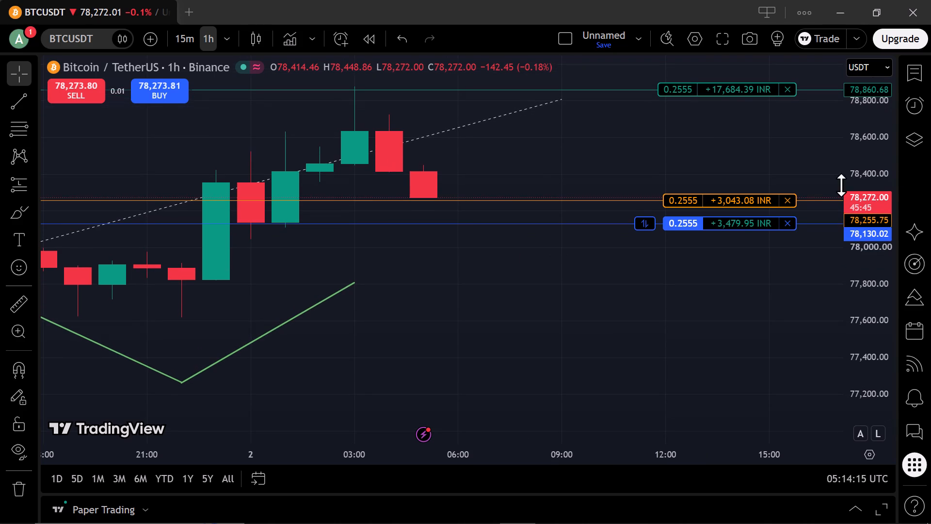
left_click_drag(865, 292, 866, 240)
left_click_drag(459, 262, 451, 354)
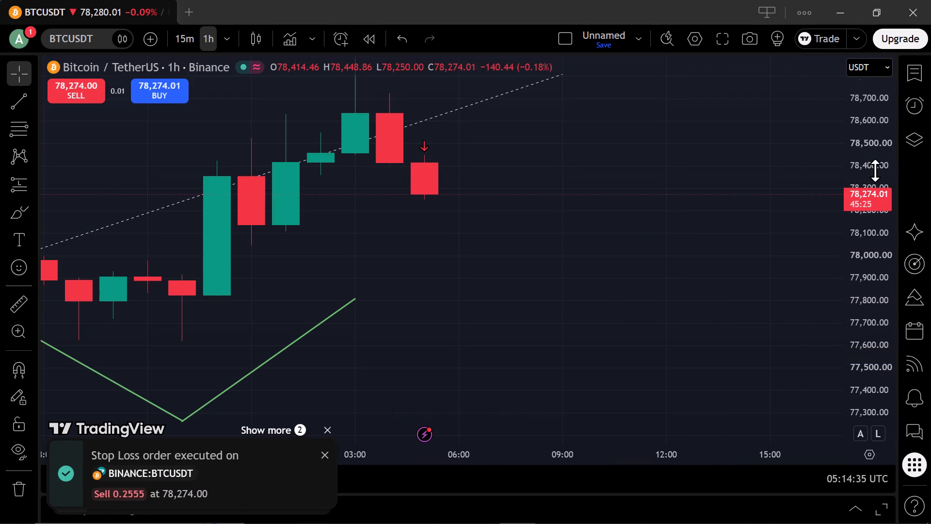
Examine the closed BTCUSDT long's entry and exit marks together with the trend lines on the hourly chart.
left_click_drag(875, 170, 893, 259)
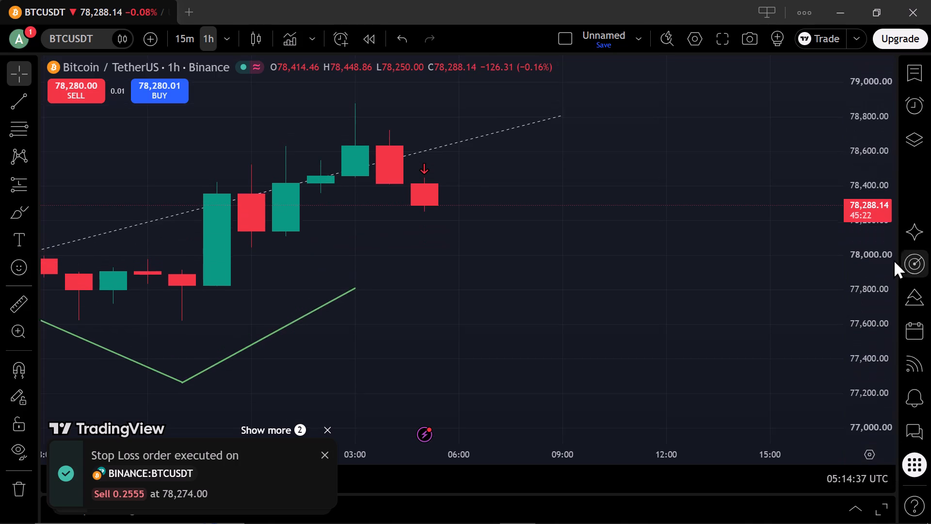
left_click_drag(893, 259, 884, 266)
left_click_drag(468, 455, 635, 441)
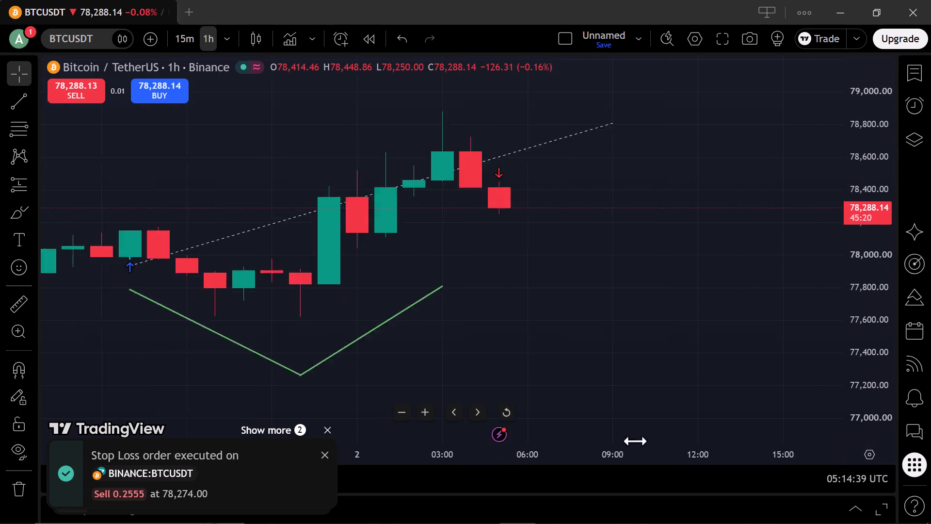
left_click_drag(635, 441, 694, 437)
left_click_drag(719, 306, 456, 299)
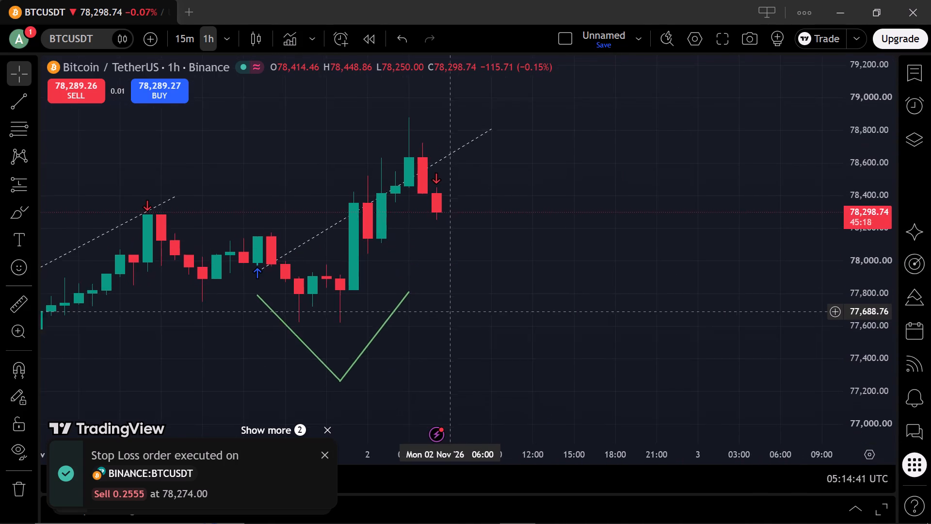
left_click_drag(456, 299, 485, 253)
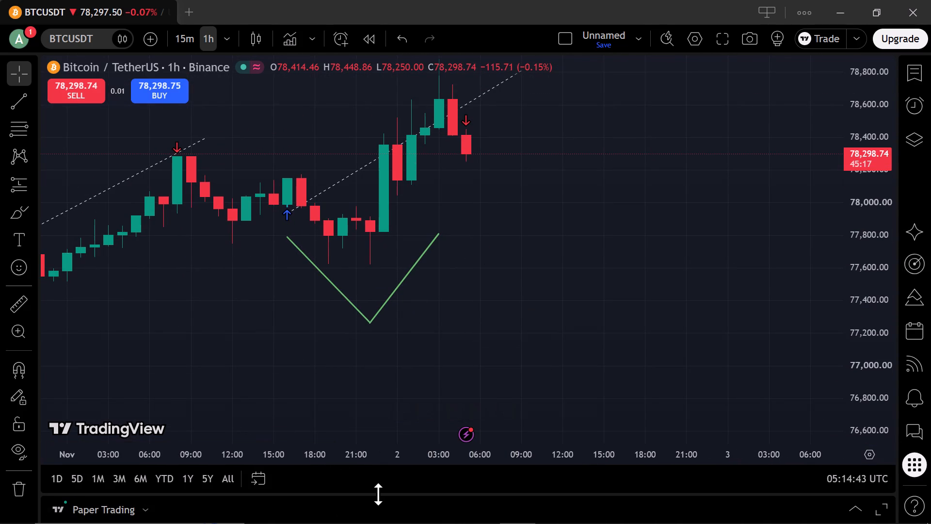
Open the paper-trading account panel, maximize it and review the order history.
left_click_drag(378, 494, 404, 314)
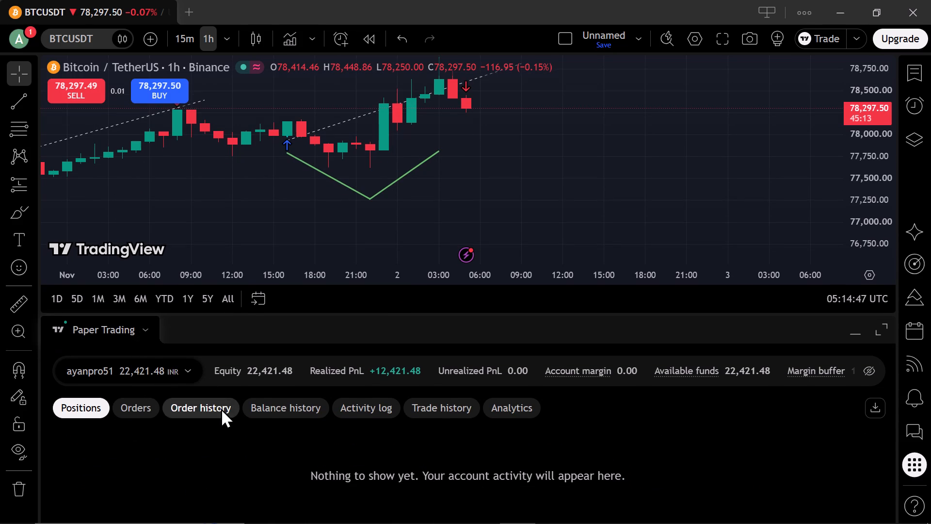
left_click(221, 407)
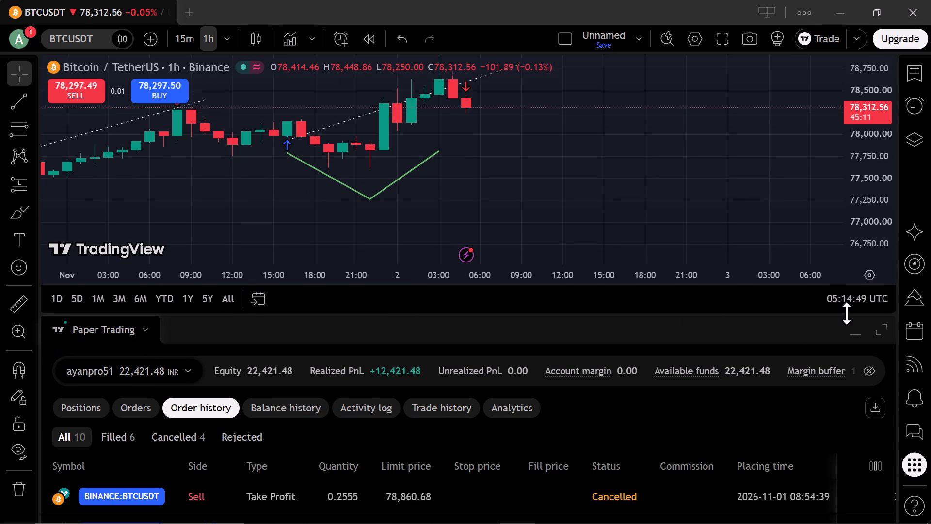
left_click(882, 325)
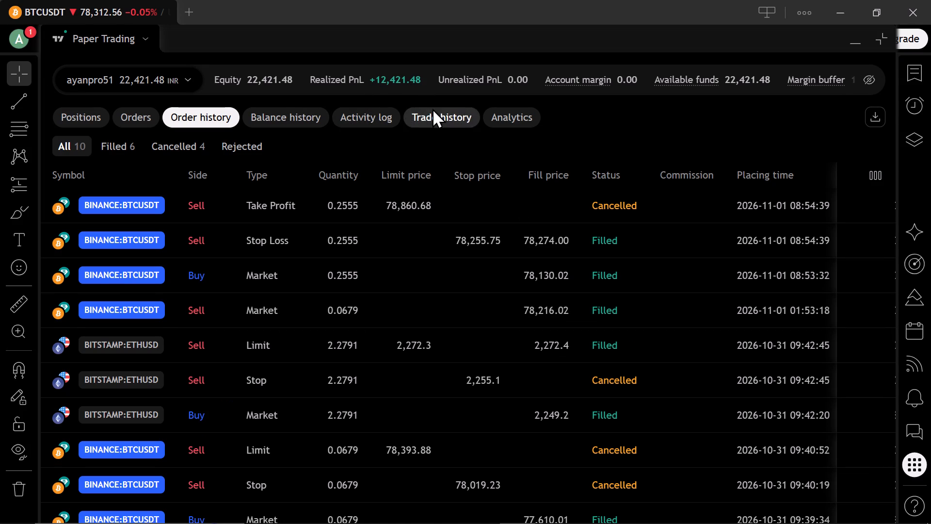
Review the balance history for the realized profit and closing details of each closed position.
left_click(282, 112)
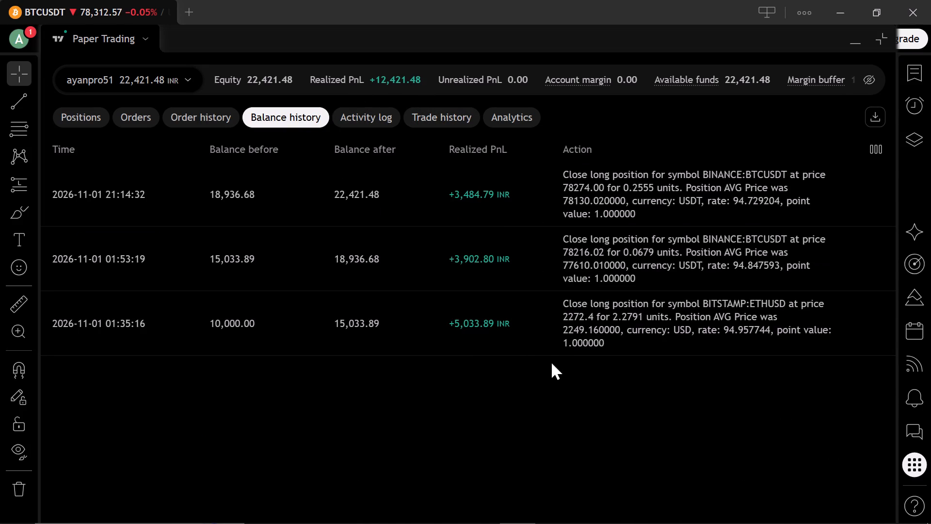
left_click_drag(405, 377, 509, 98)
left_click_drag(509, 98, 644, 366)
left_click_drag(261, 25, 269, 1)
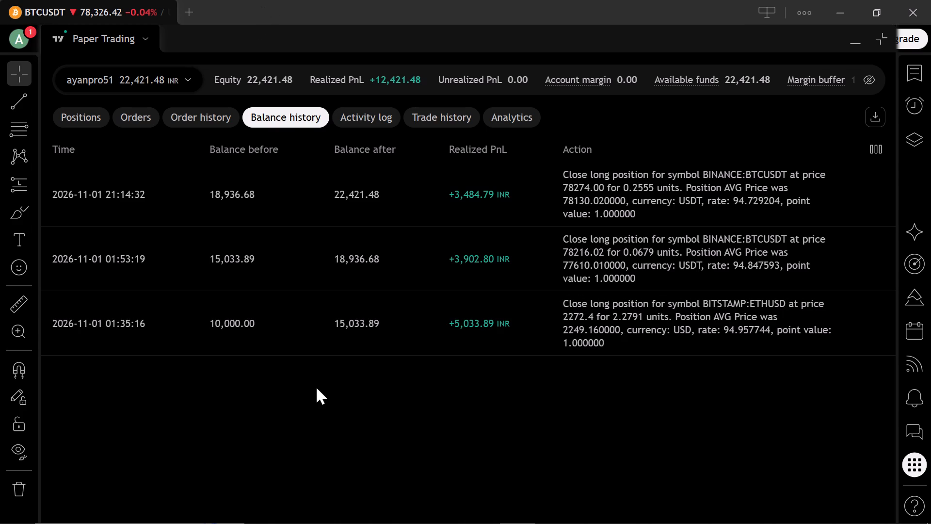
left_click(315, 385)
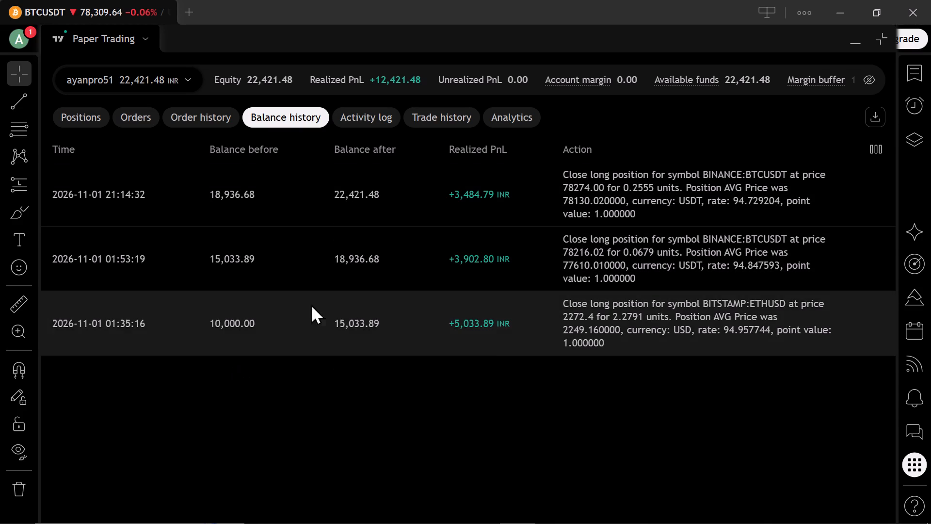
Examine the account analytics, including the profitable-trades rate and the cumulative PnL performance chart.
left_click(524, 116)
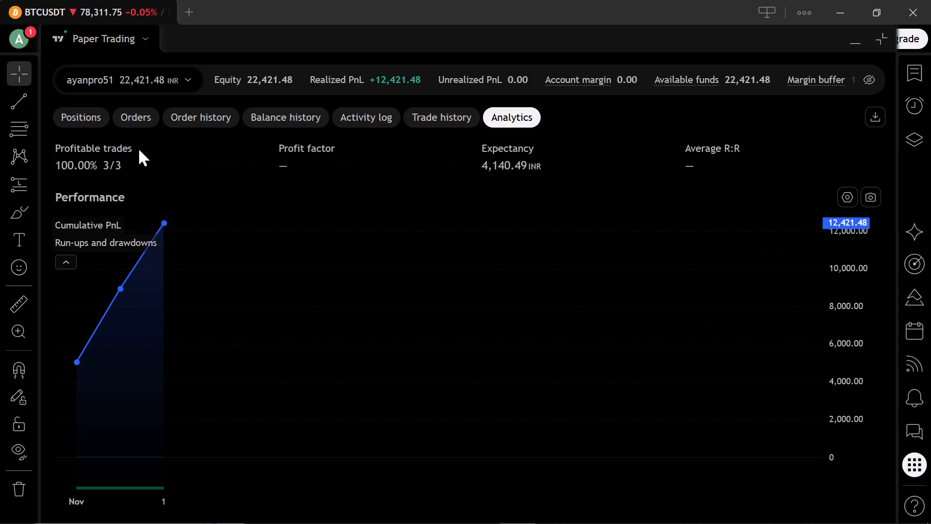
left_click_drag(57, 160, 138, 158)
left_click_drag(138, 158, 138, 158)
left_click_drag(89, 117, 224, 102)
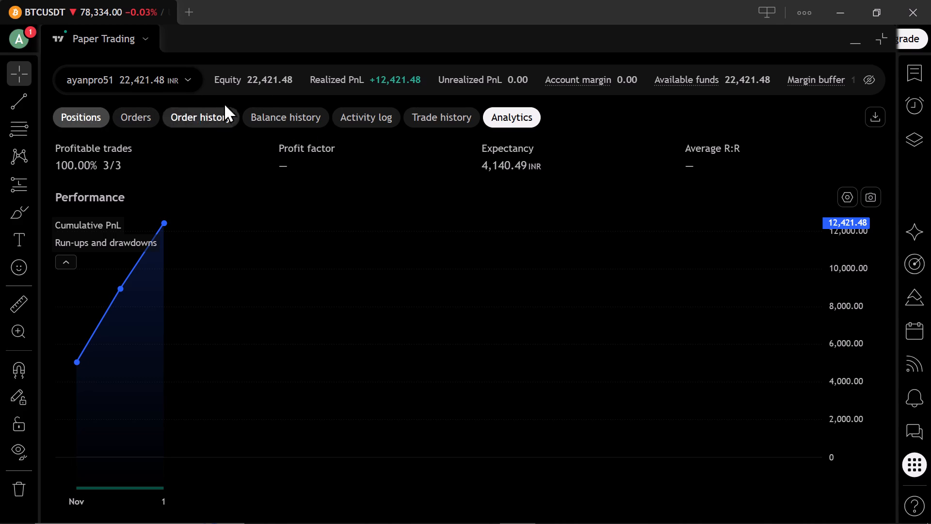
left_click_drag(224, 102, 379, 118)
View the activity log, and review the trade history for entries, exits, sizes and net PnL of the closed trades.
left_click(379, 118)
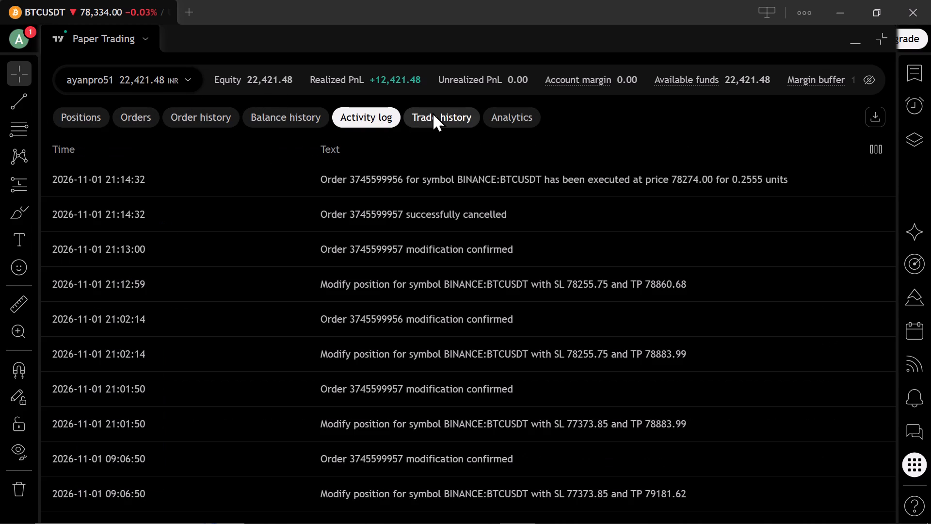
left_click(437, 115)
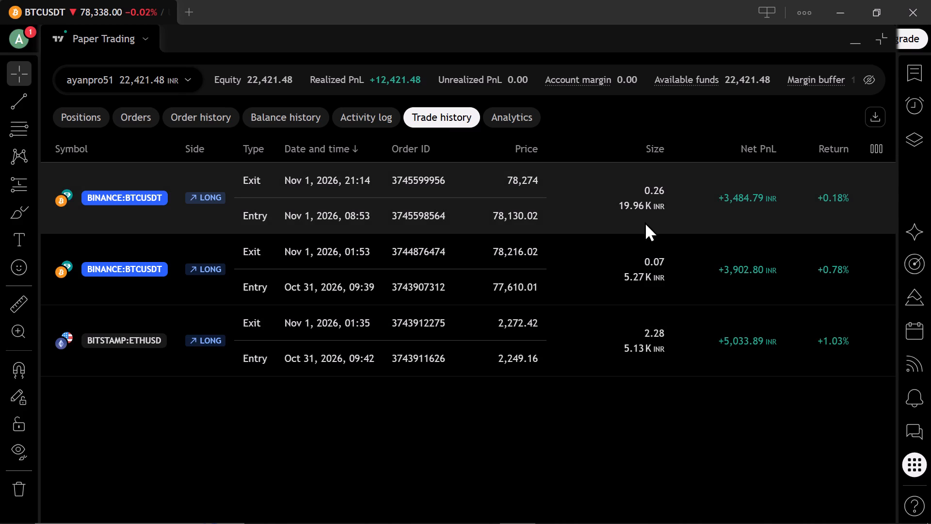
left_click_drag(644, 222, 466, 225)
left_click(558, 414)
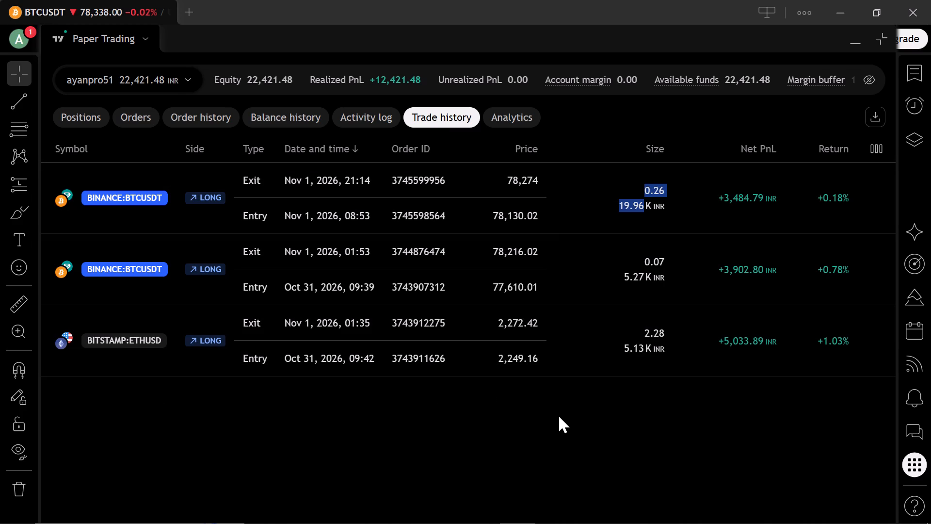
double_click(558, 414)
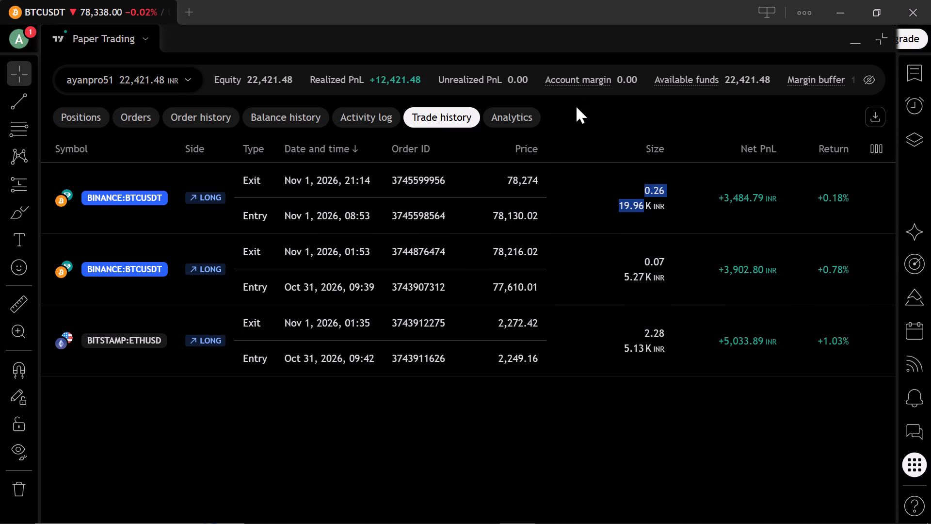
left_click(576, 105)
left_click_drag(576, 105, 602, 0)
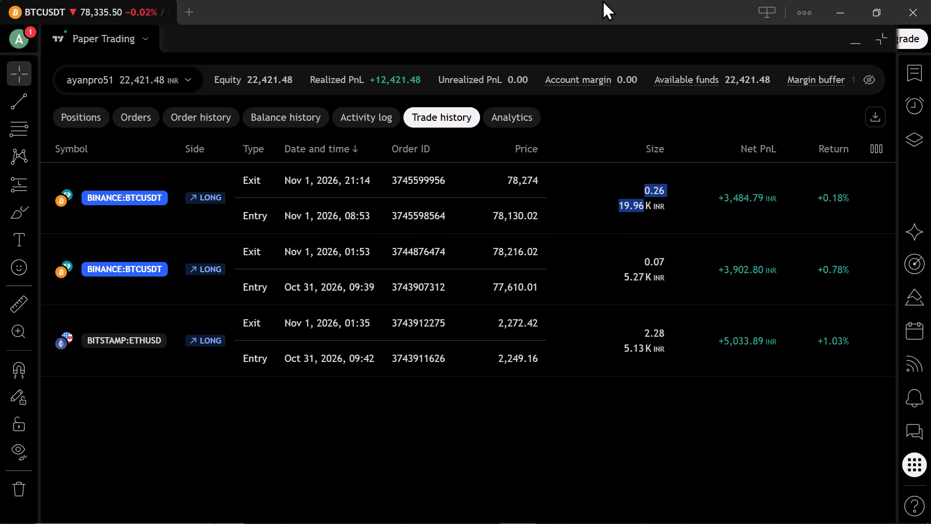
left_click(602, 0)
key("Escape")
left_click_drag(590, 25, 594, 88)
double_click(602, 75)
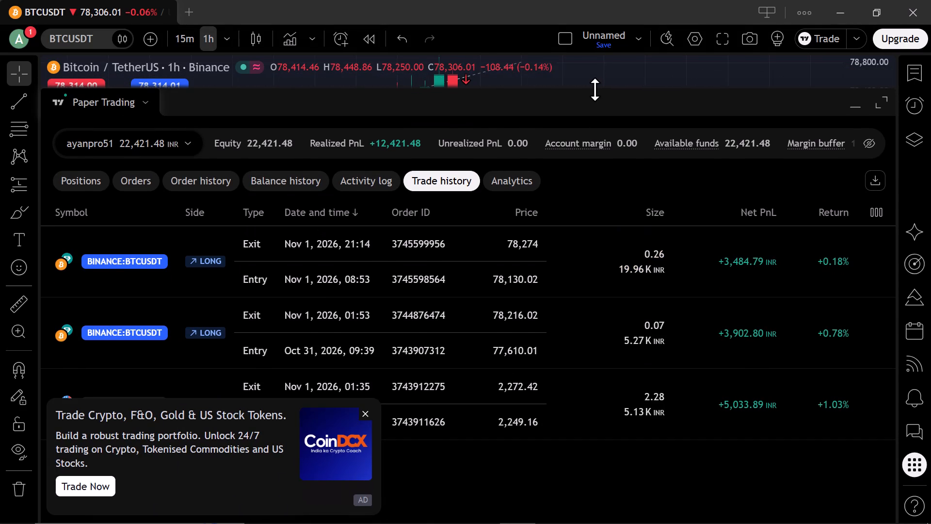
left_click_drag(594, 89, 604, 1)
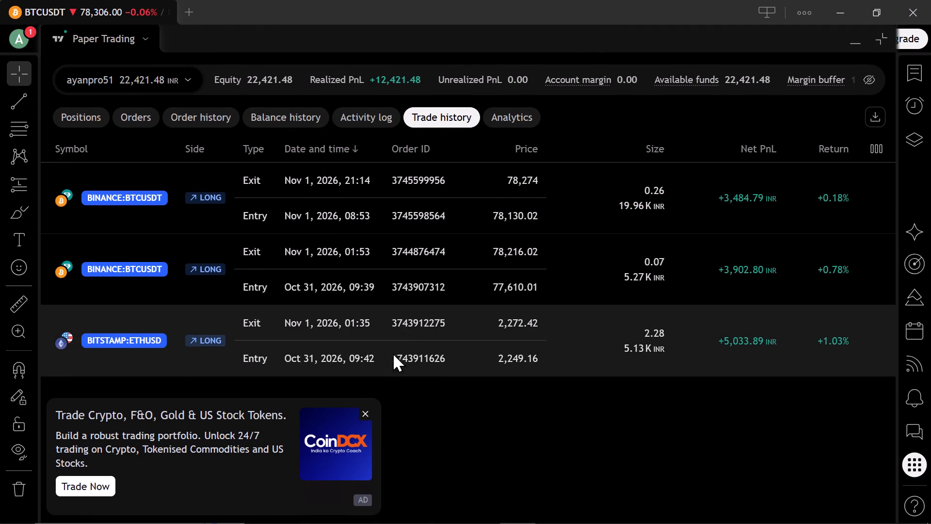
Dismiss the advertisement and examine the account summary figures from equity through to margin buffer.
left_click(366, 411)
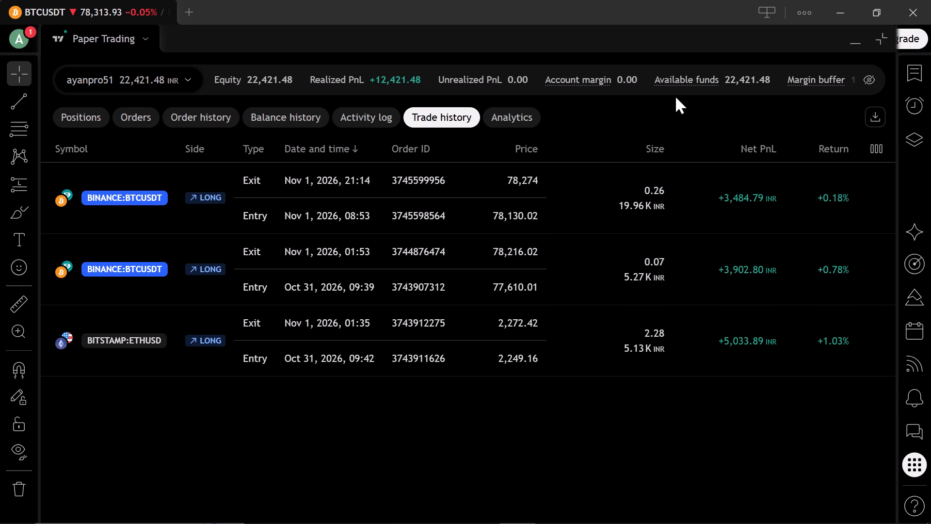
scroll(787, 73, "left", 2)
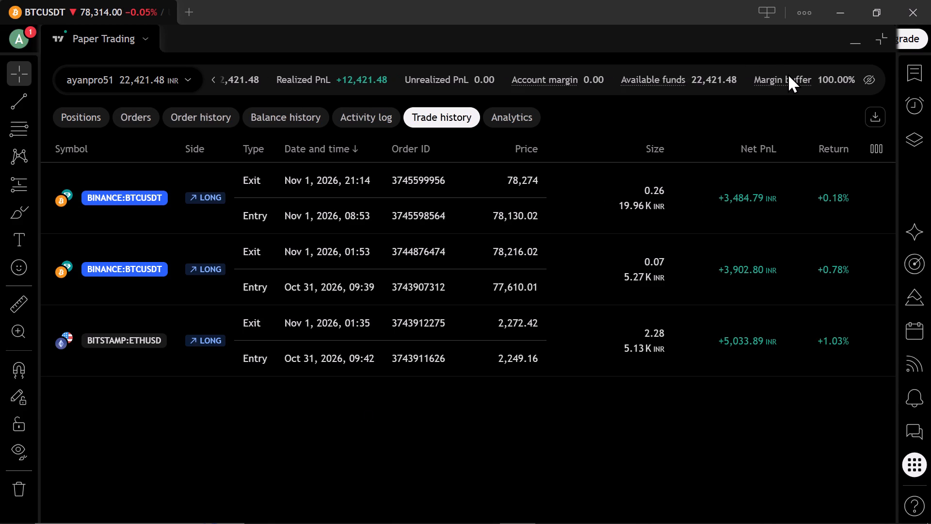
scroll(787, 73, "left", 1)
scroll(787, 73, "right", 6)
scroll(787, 73, "left", 1)
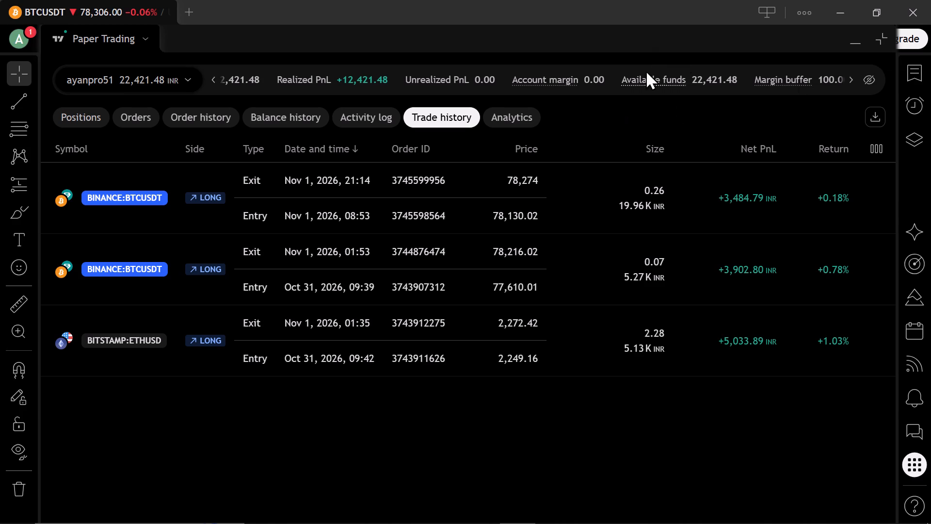
scroll(660, 76, "right", 2)
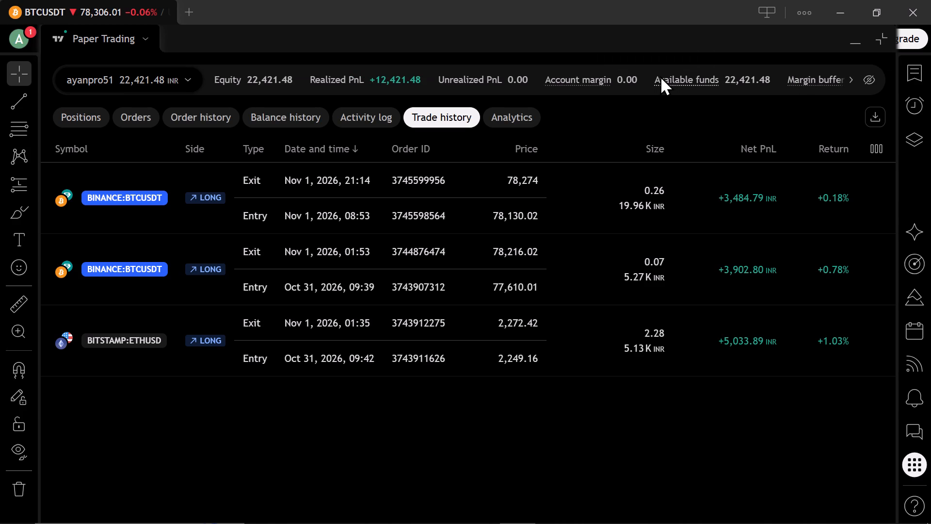
Read through the activity log's older entries and return to its most recent ones.
left_click(368, 119)
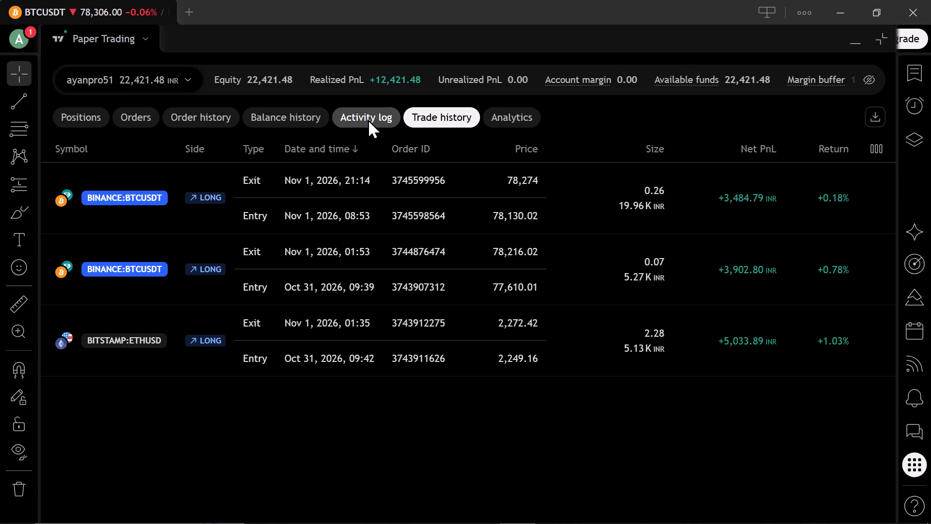
scroll(481, 283, "down", 8)
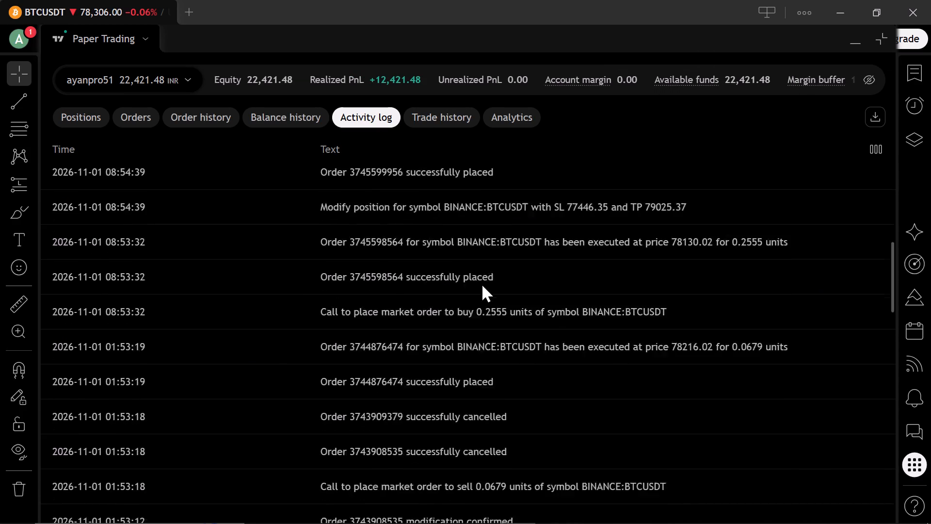
scroll(481, 283, "down", 11)
scroll(481, 283, "up", 16)
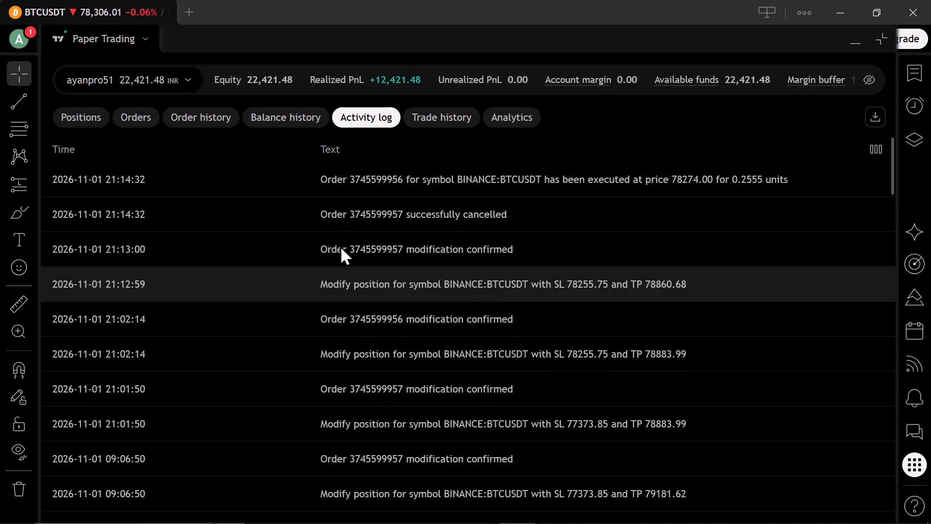
Review the balance history, the order history and the current orders list once more.
double_click(297, 115)
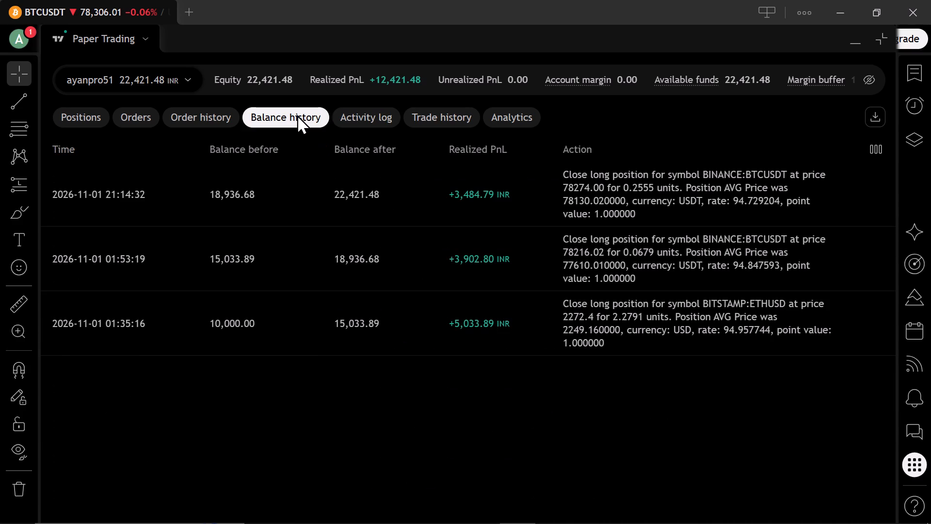
left_click(211, 115)
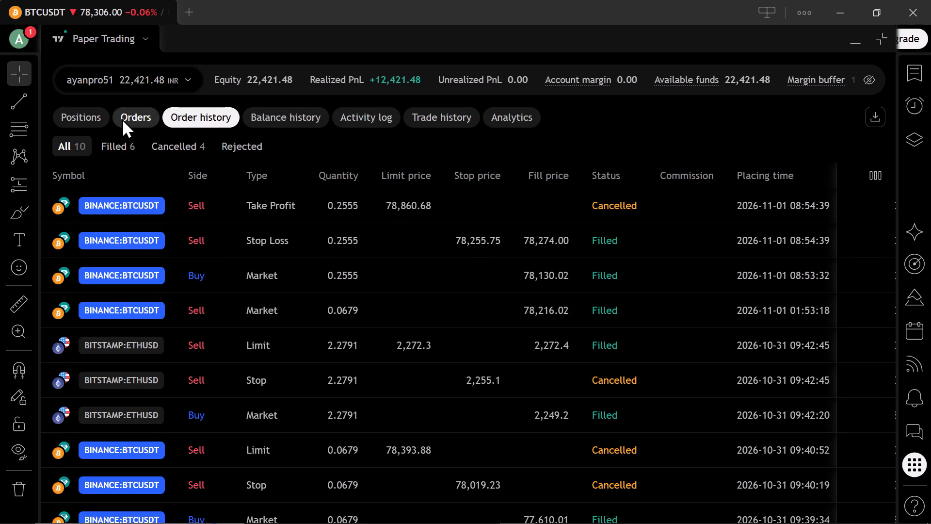
left_click(123, 117)
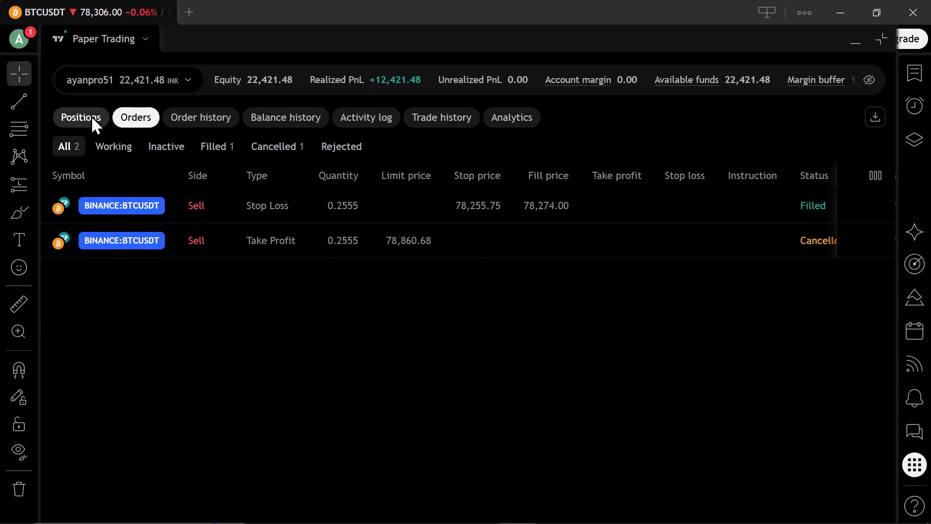
Check the paper-trading account's open positions and performance analytics, and examine the realized PnL and closing details in the balance history.
left_click(91, 115)
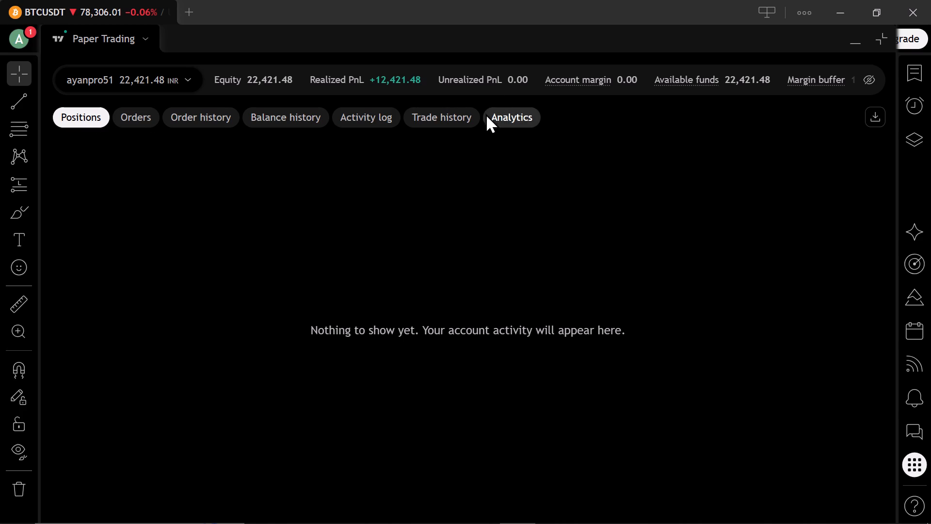
left_click(488, 112)
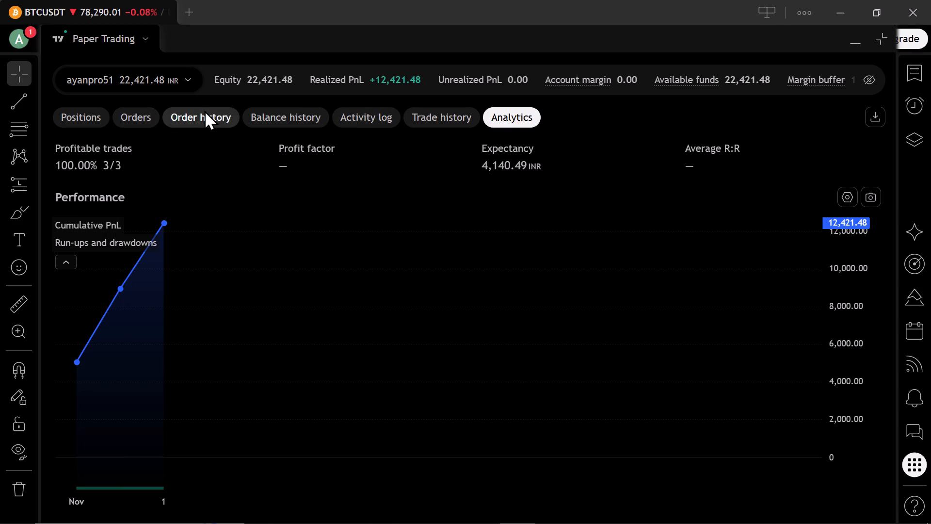
left_click(298, 110)
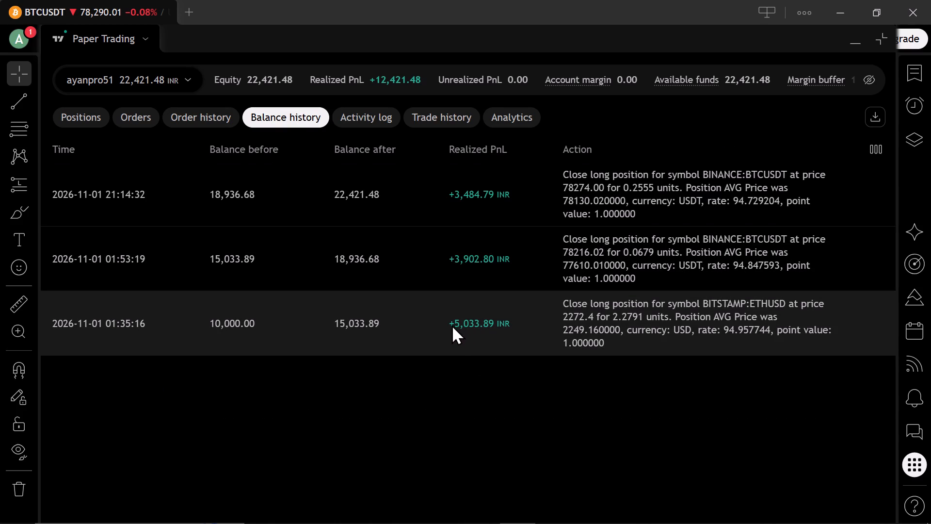
left_click_drag(562, 299, 554, 310)
left_click_drag(554, 310, 546, 311)
left_click(525, 412)
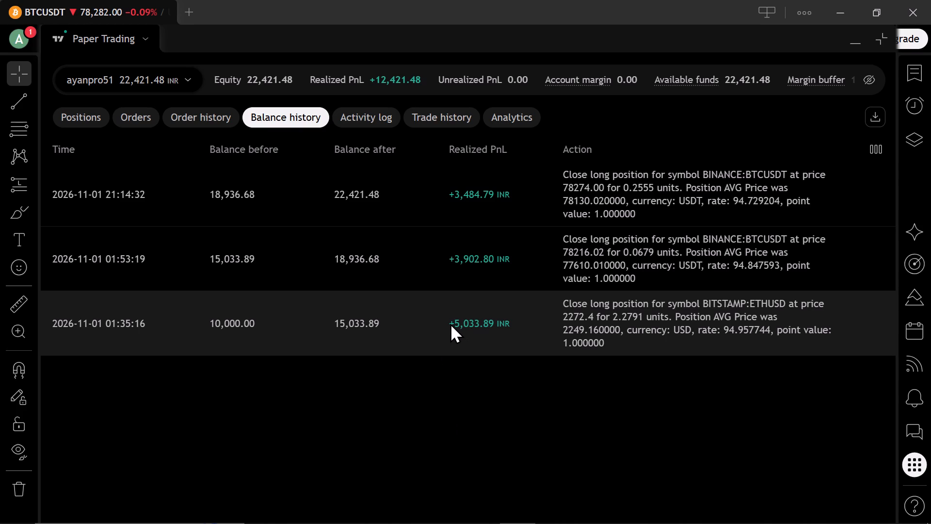
left_click(450, 323)
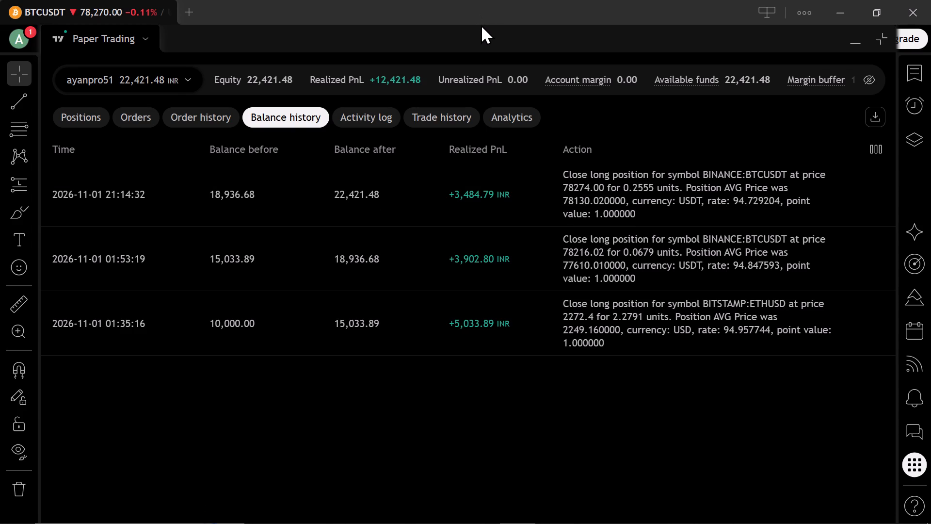
Shrink the paper-trading account panel to bring back the BTCUSDT hourly chart, and compress the chart's price scale.
left_click_drag(471, 25, 482, 52)
left_click_drag(482, 52, 514, 484)
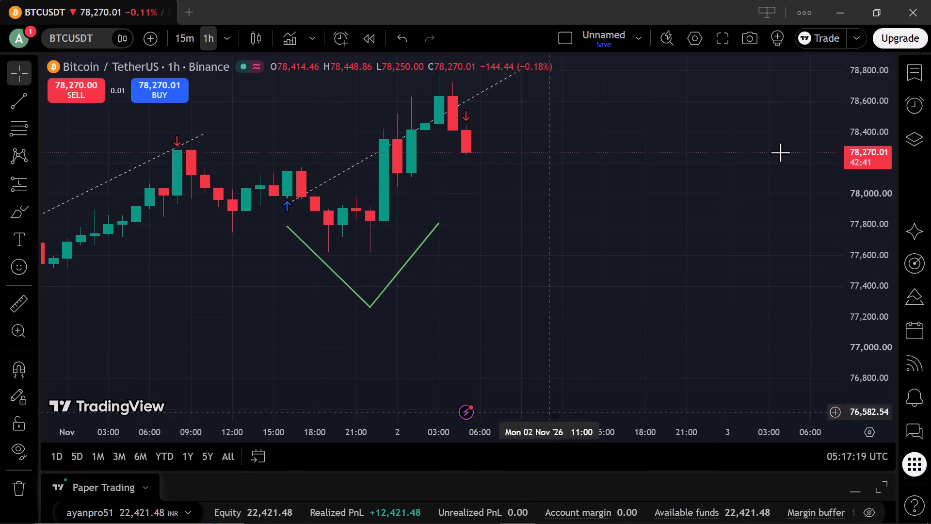
left_click_drag(778, 230, 710, 304)
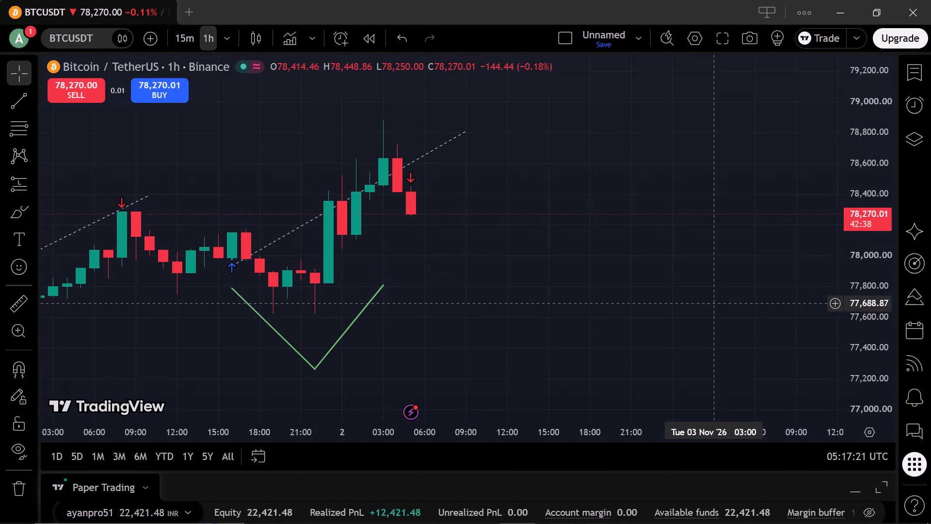
left_click_drag(710, 304, 711, 300)
left_click_drag(867, 174, 853, 366)
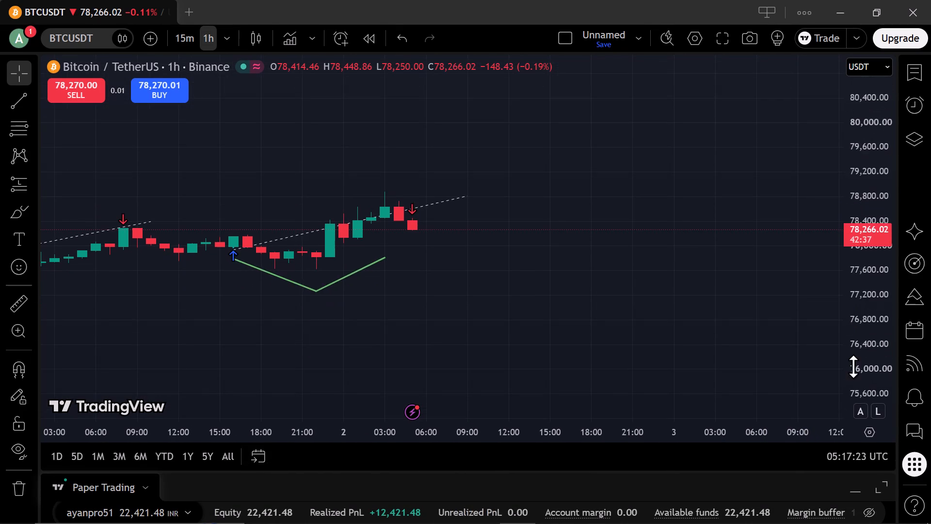
left_click_drag(853, 366, 861, 341)
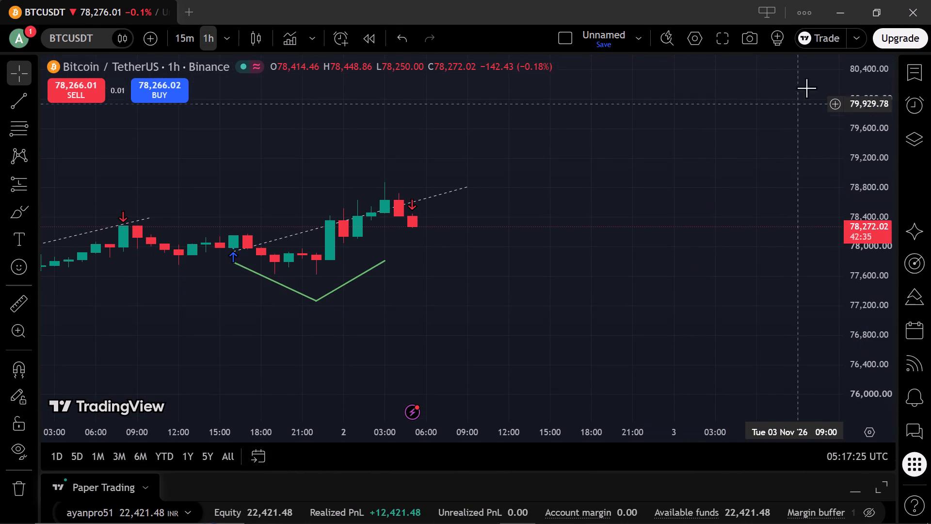
Minimize TradingView and refresh the desktop.
left_click(825, 11)
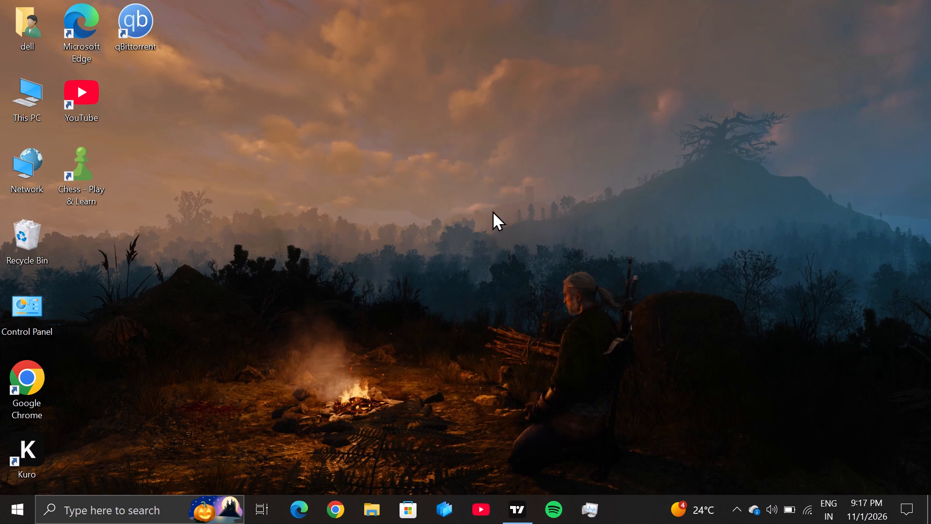
right_click(331, 118)
left_click(374, 164)
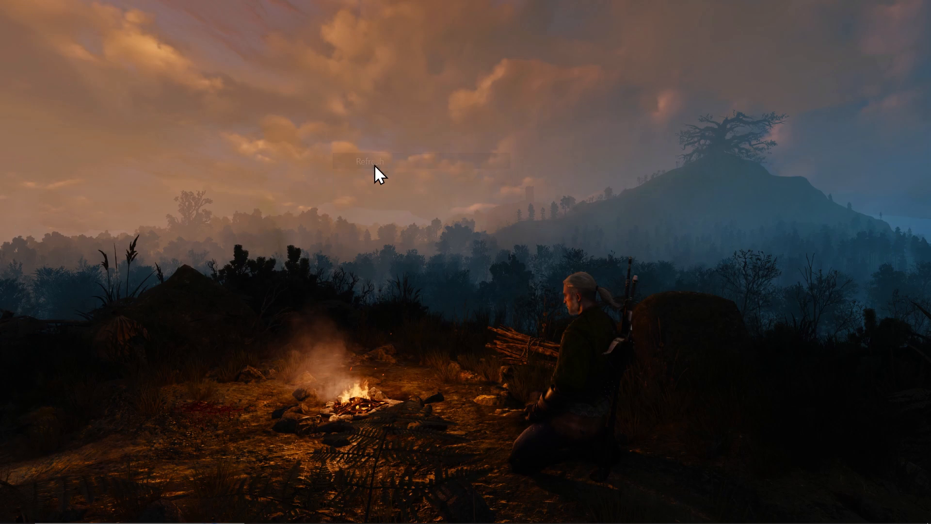
Switch to Google Chrome, search Google for "groww", and open the groww.in website from the results.
left_click(330, 516)
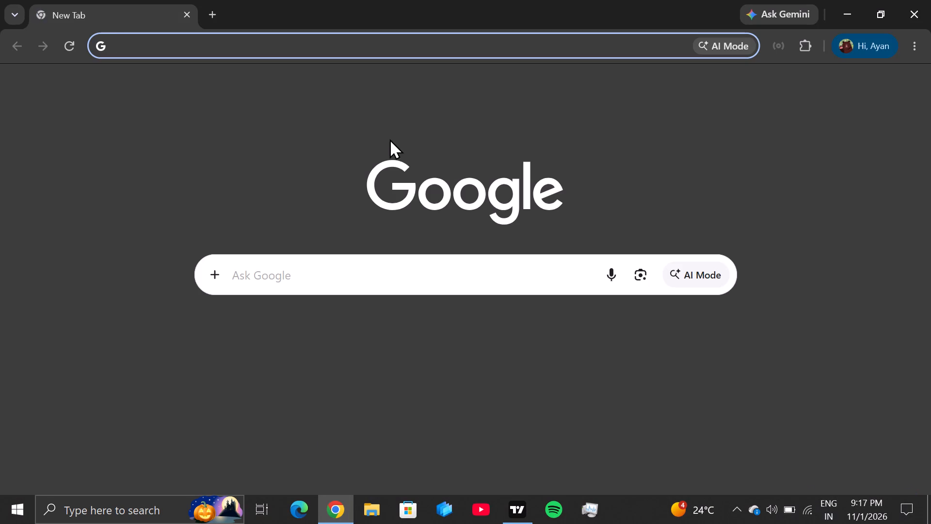
left_click(366, 277)
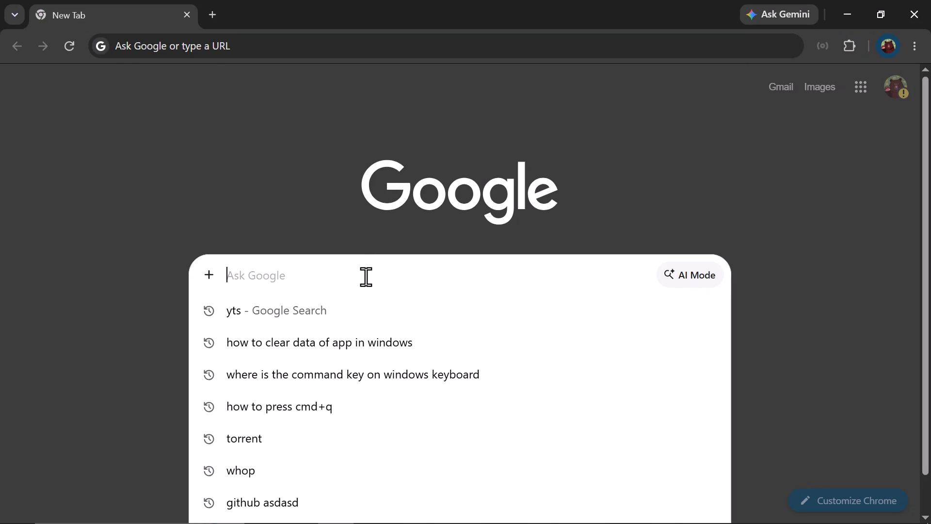
key("g")
type("roww")
key("Return")
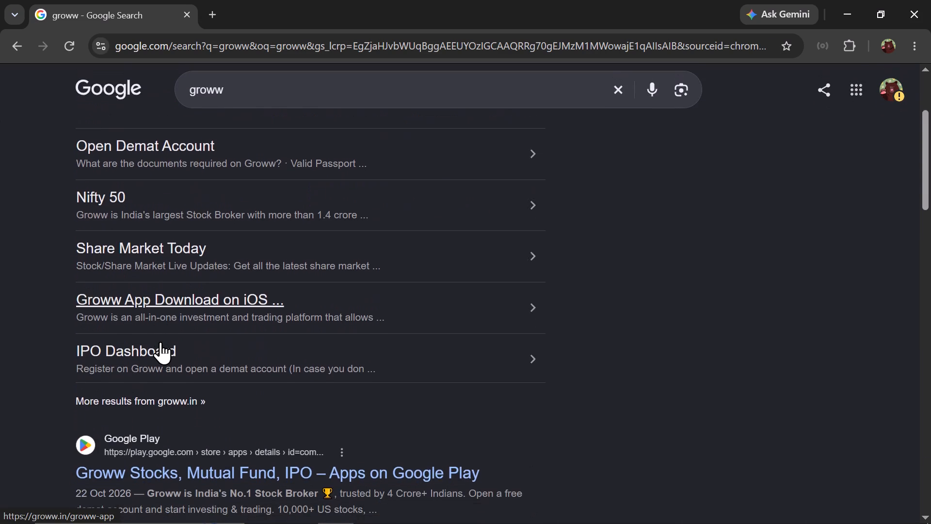
scroll(160, 342, "down", 2)
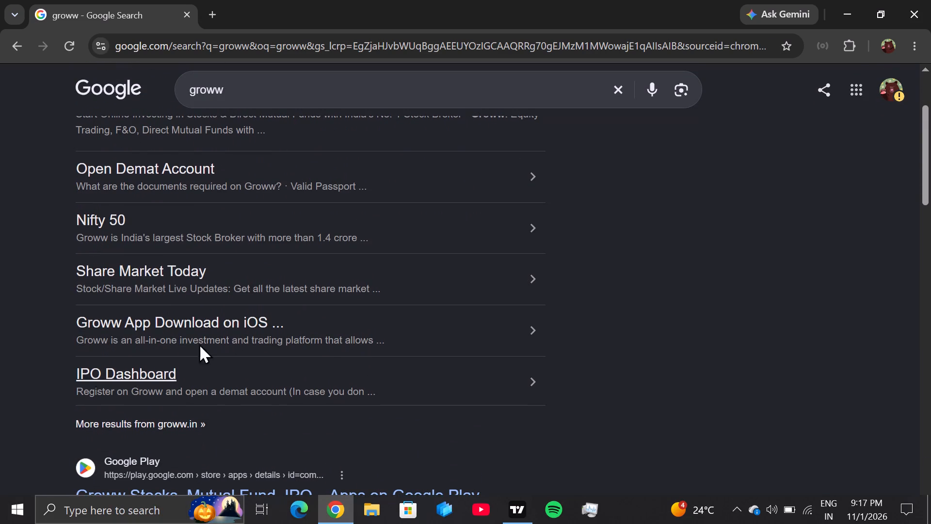
scroll(190, 307, "up", 3)
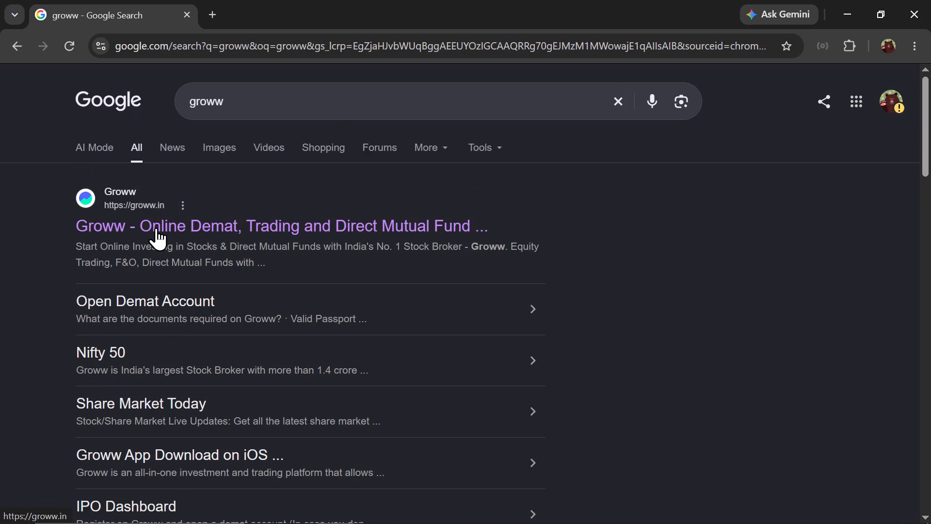
left_click(156, 228)
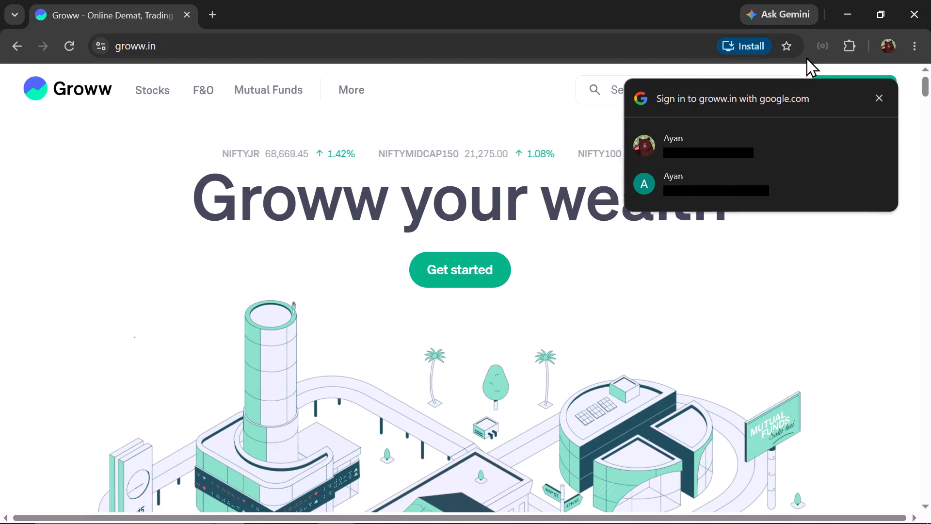
Switch to the Microsoft Store, search it for "groww", look through the listed apps for a Groww app, and close the store.
left_click(848, 20)
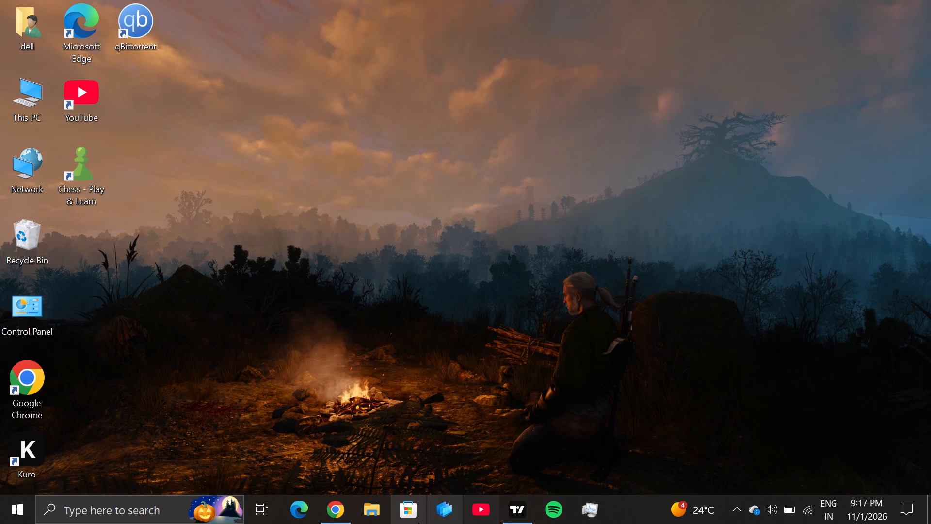
left_click(414, 514)
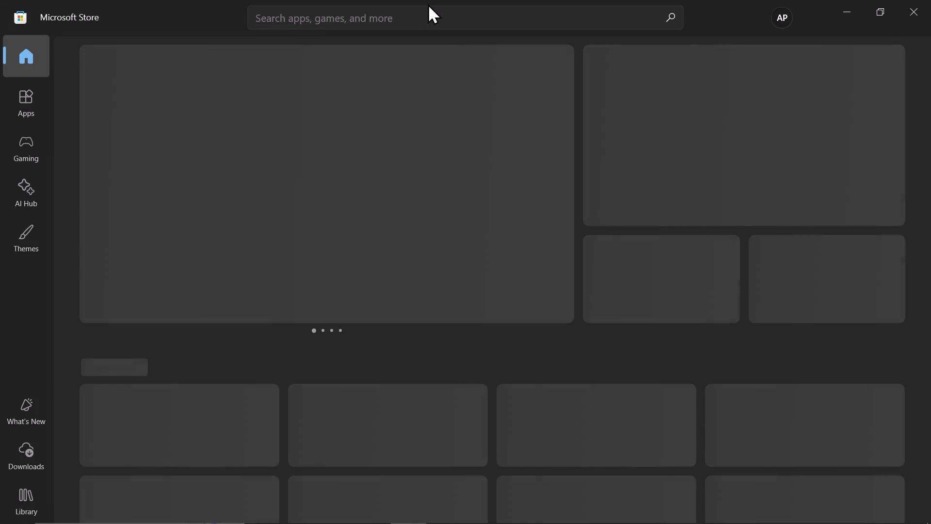
left_click(429, 16)
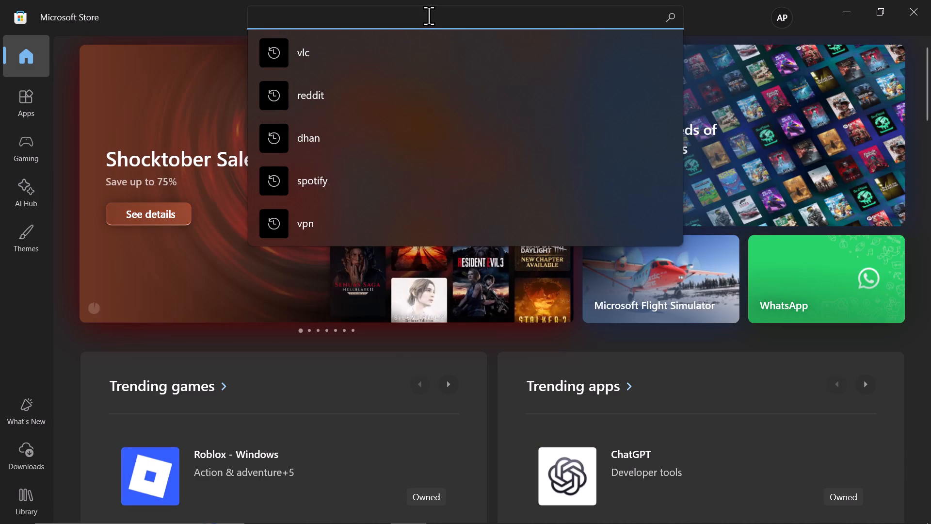
type("groww")
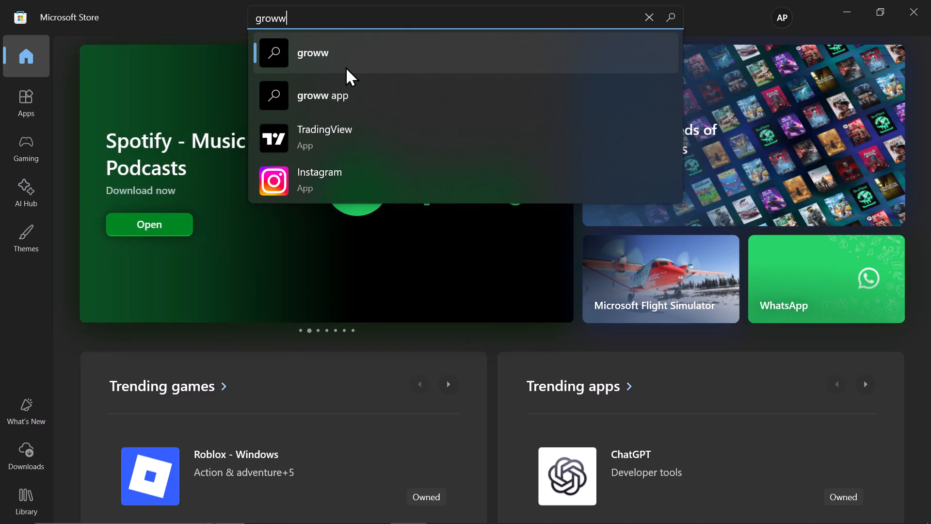
left_click(345, 66)
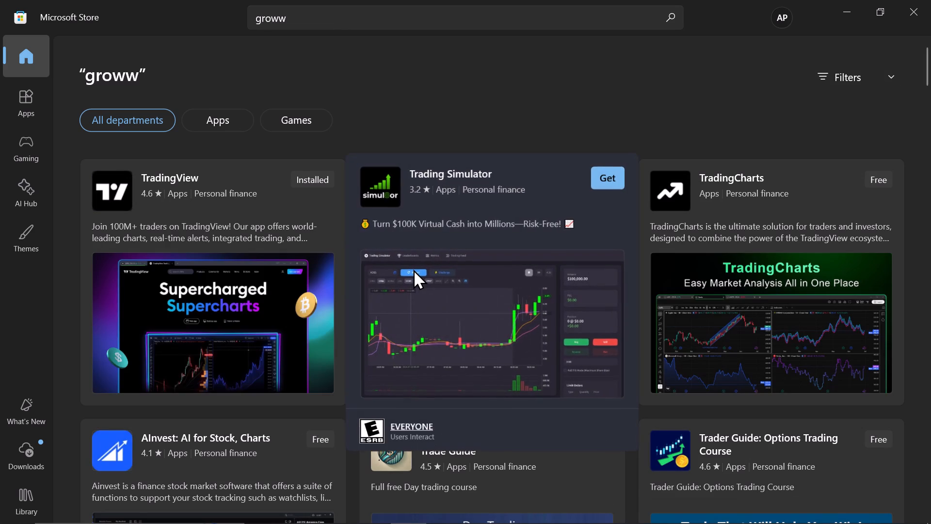
scroll(413, 269, "down", 1)
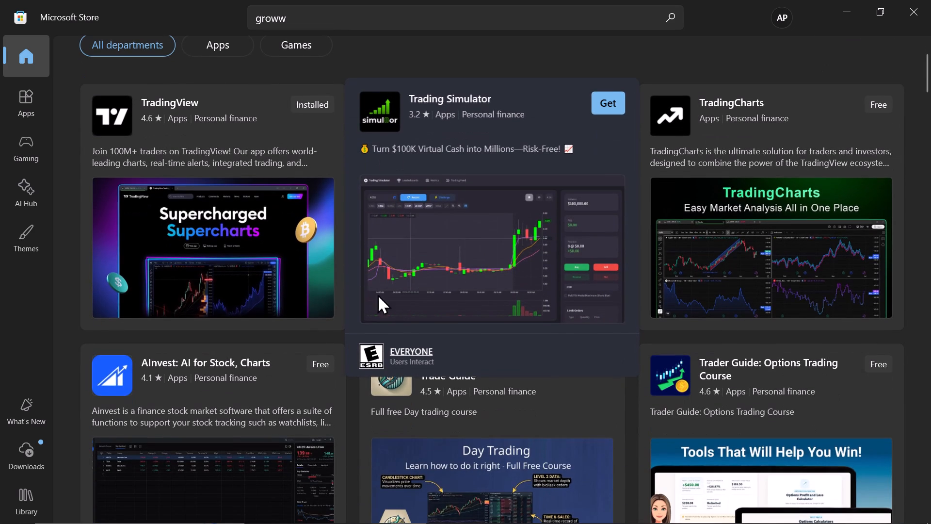
scroll(382, 327, "down", 3)
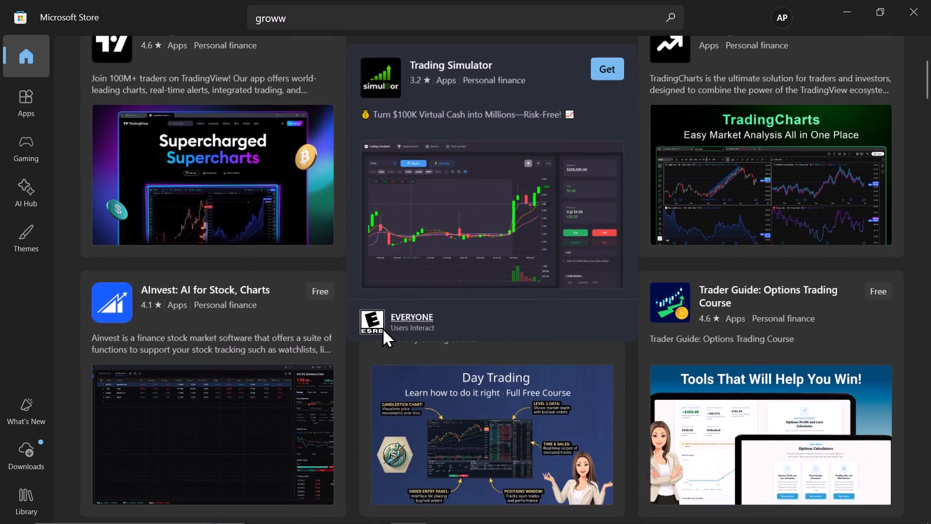
scroll(382, 327, "down", 2)
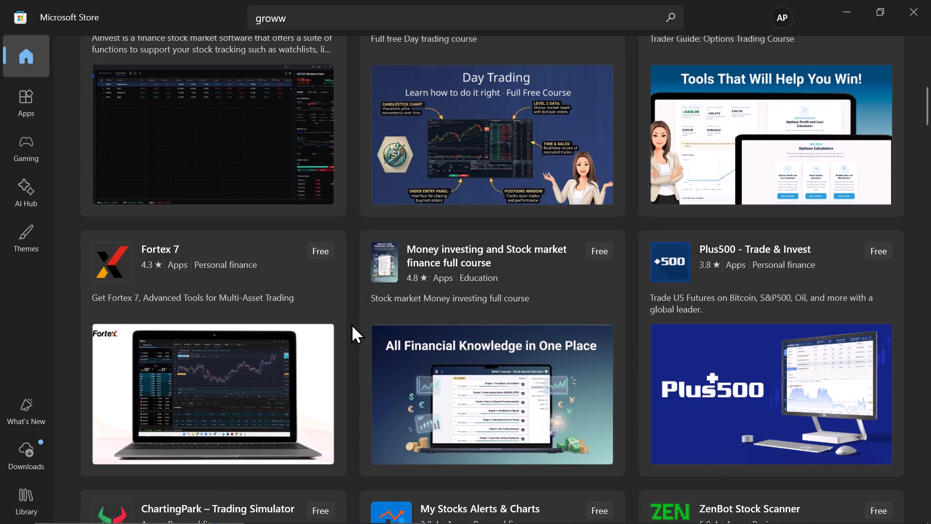
scroll(351, 324, "down", 2)
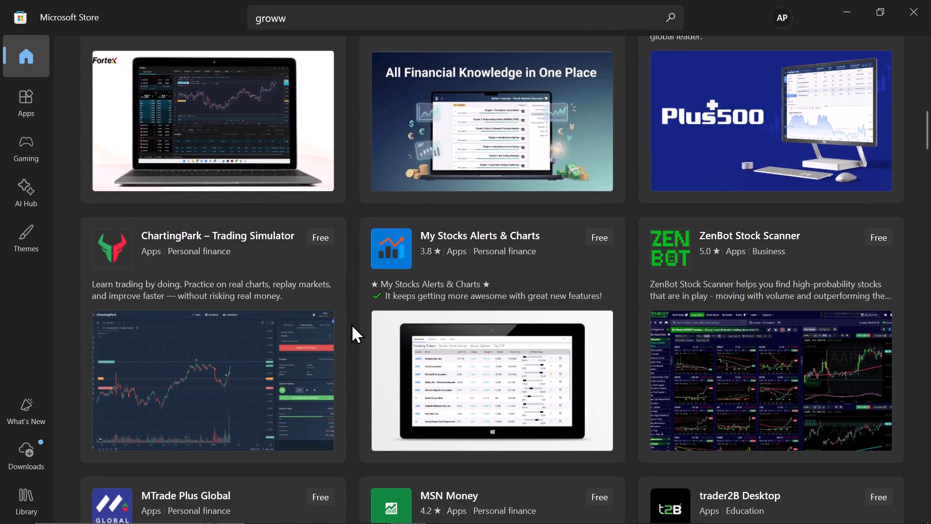
scroll(351, 324, "down", 3)
scroll(351, 324, "up", 1)
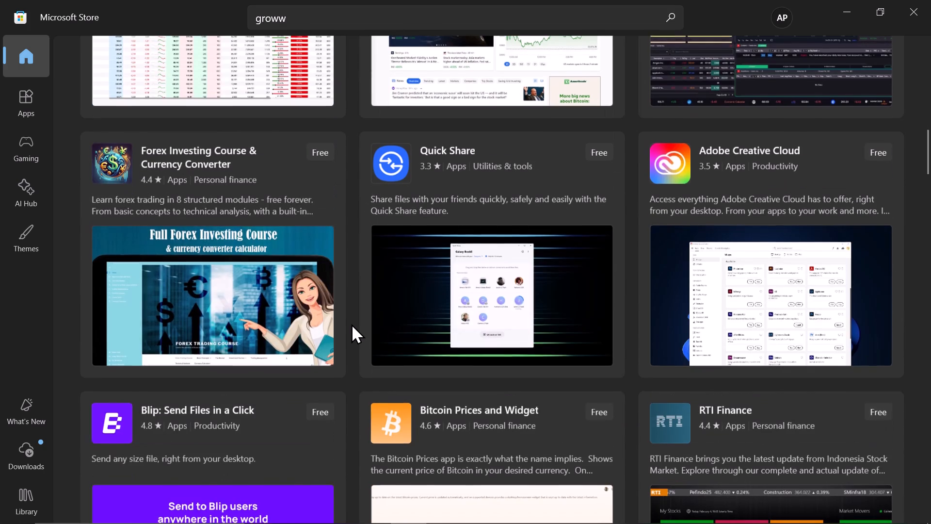
scroll(351, 324, "up", 11)
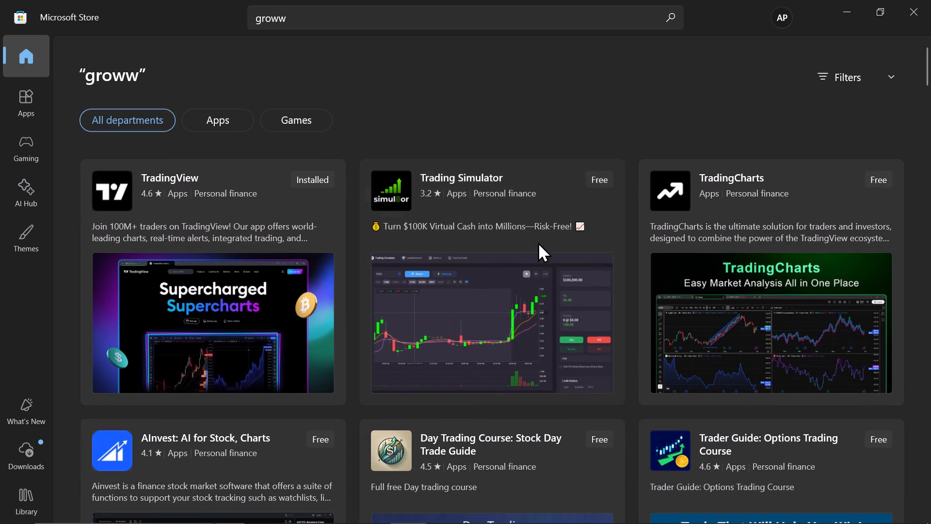
left_click(910, 5)
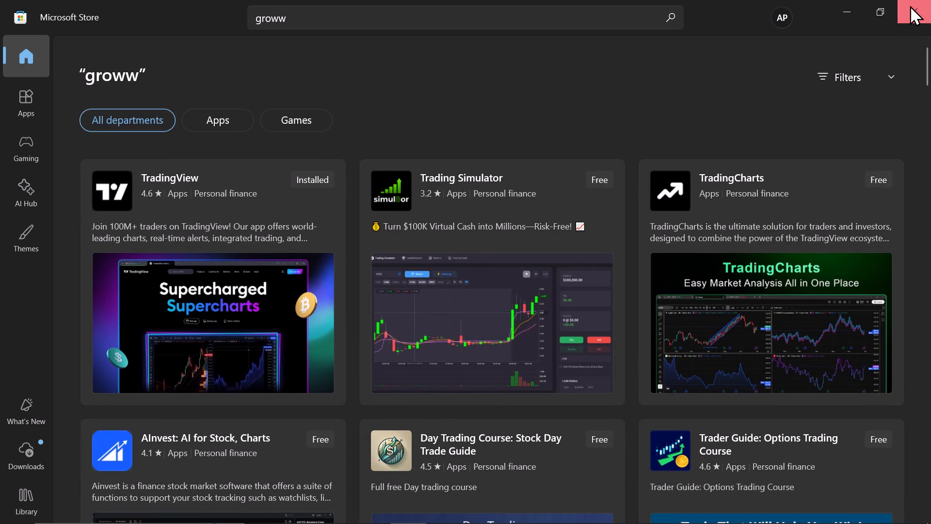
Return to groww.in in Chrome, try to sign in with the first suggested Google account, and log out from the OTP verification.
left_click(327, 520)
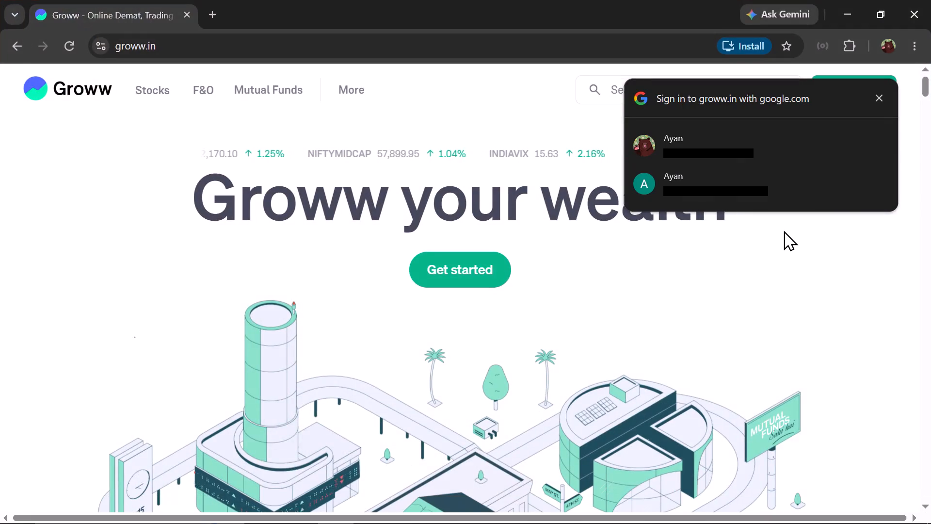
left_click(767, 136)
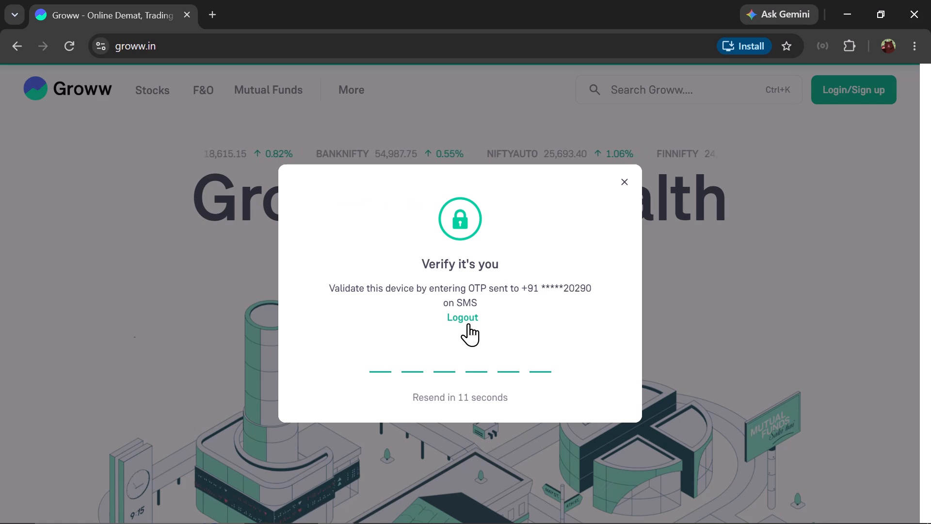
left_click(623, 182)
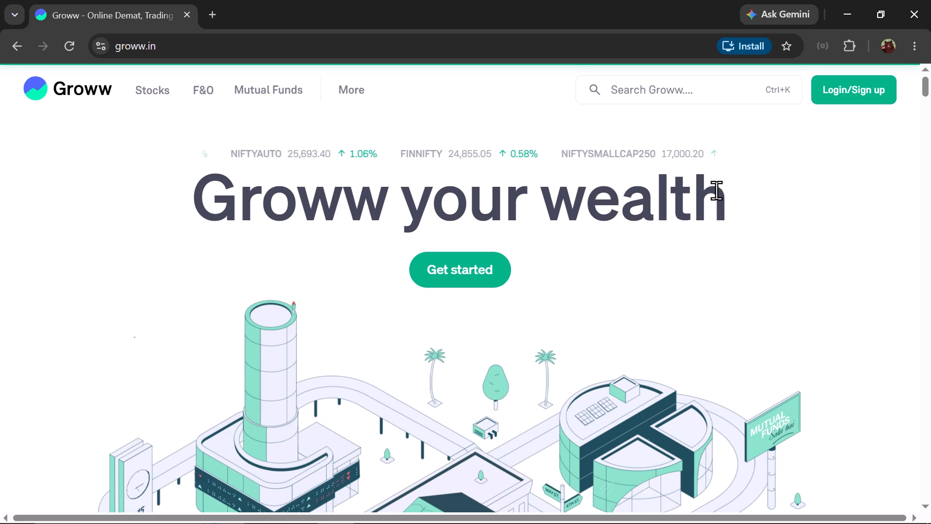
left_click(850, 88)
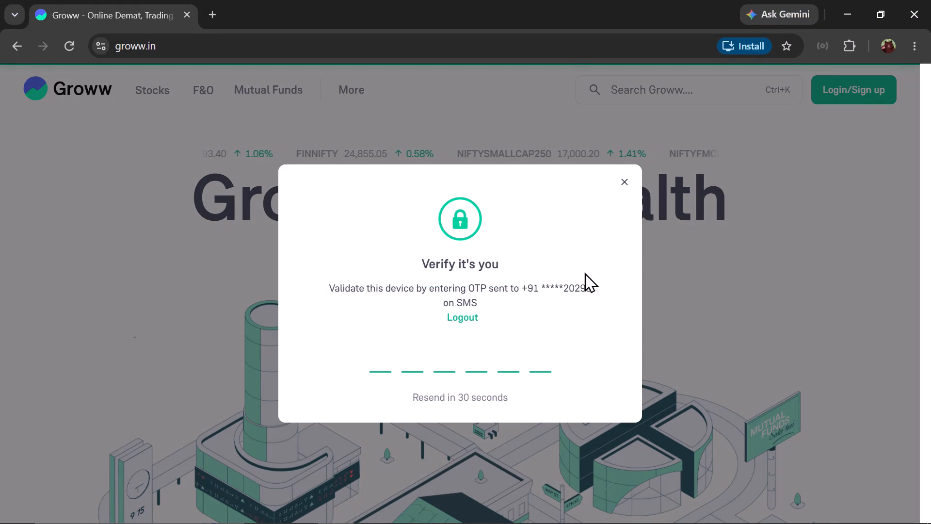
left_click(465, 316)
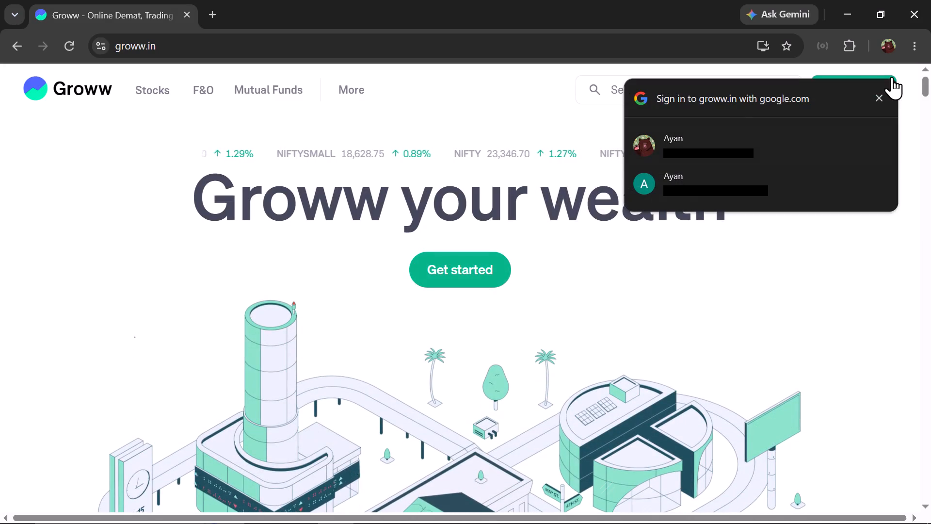
Dismiss the Google account sign-in prompt and open Groww's login form.
left_click(878, 94)
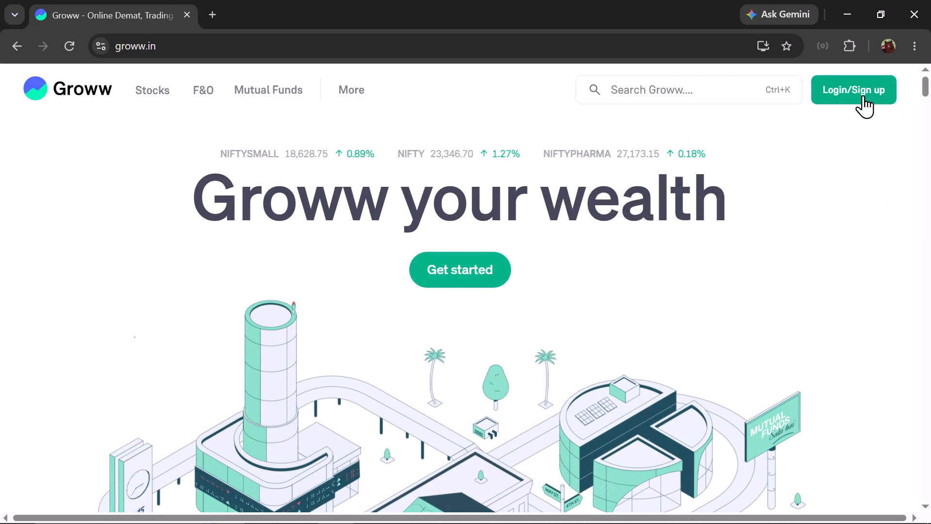
left_click(835, 88)
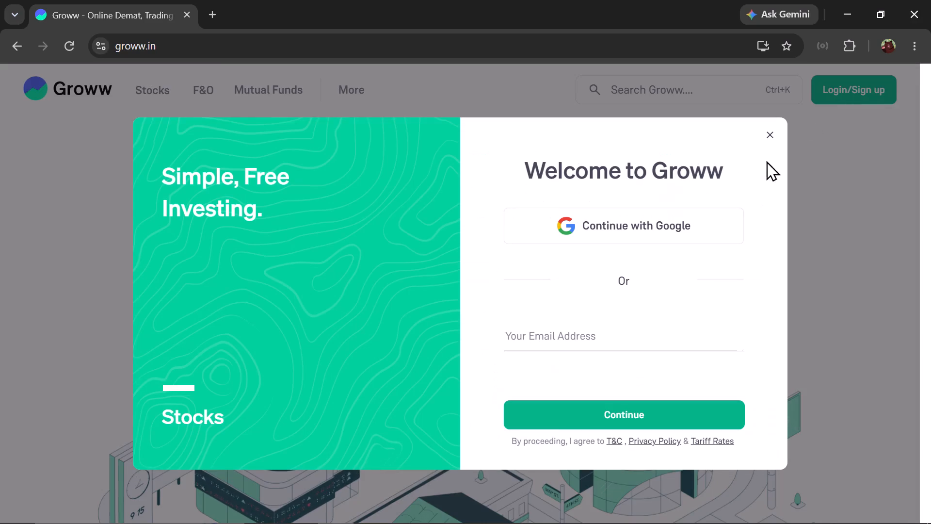